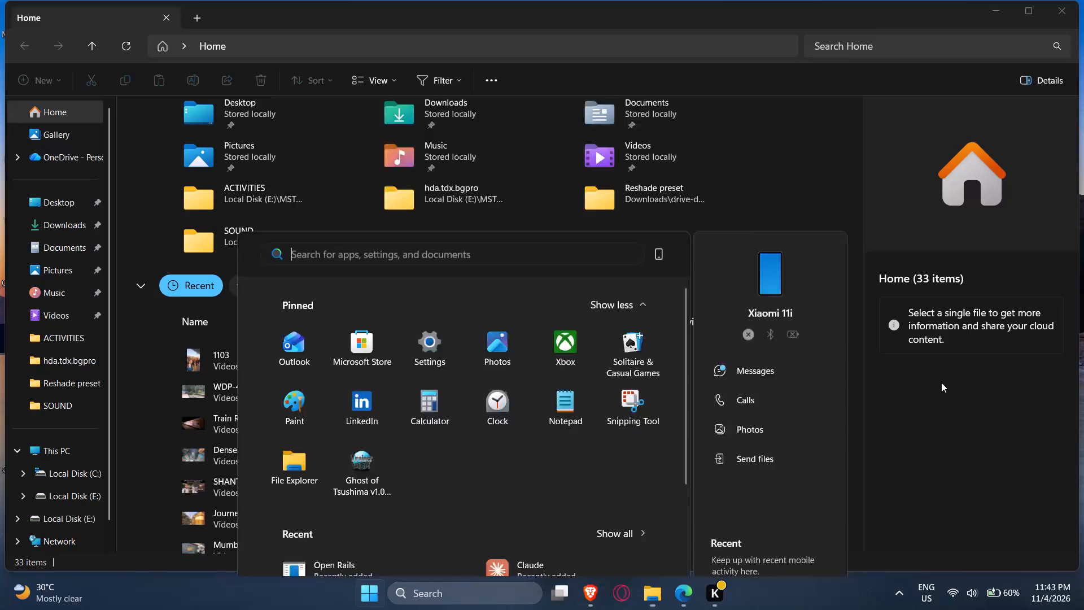
Launch CapCut and create a new video project.
text(cap)
key(Return)
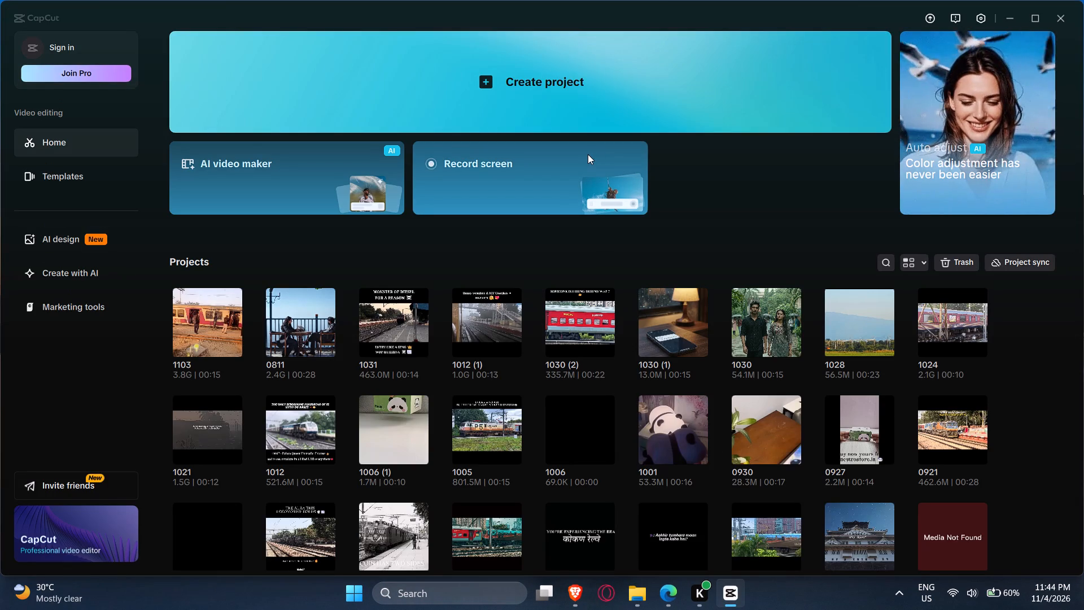
click(455, 70)
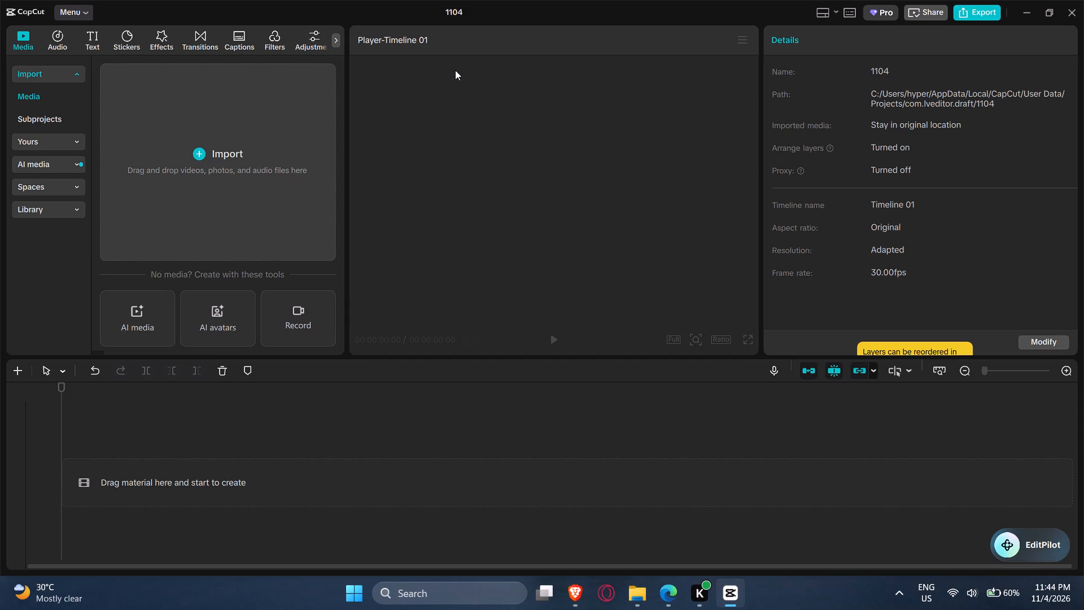
Import the "New Era Begins - First Run from Mumbai" and "Mumbai-Bengaluru sleeper Vandebharath" train videos from the Videos folder into the project's media.
click(250, 167)
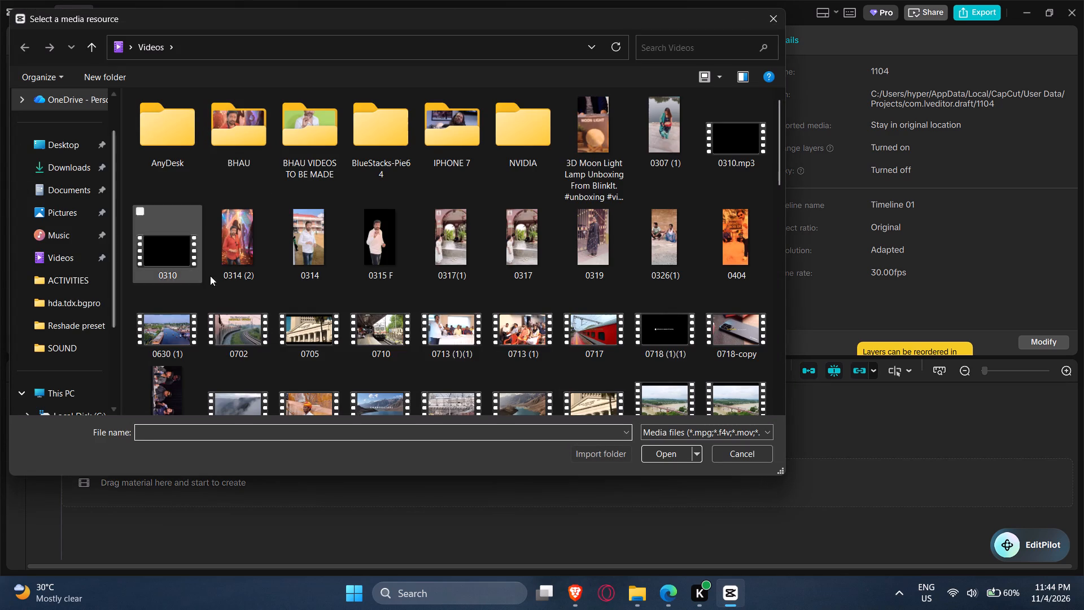
scroll(451, 386, down, 11)
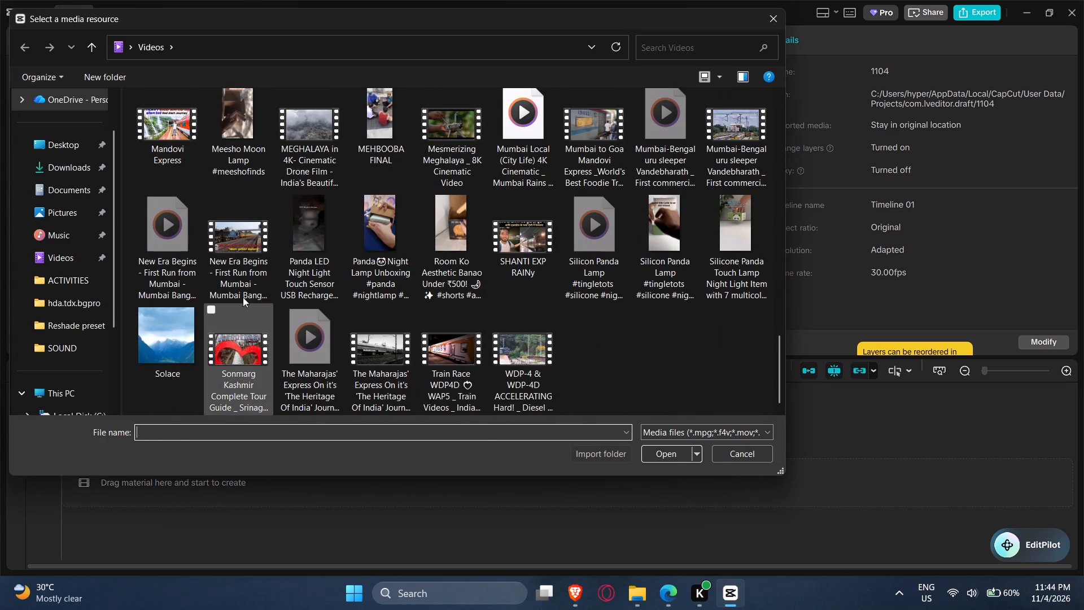
click(256, 266)
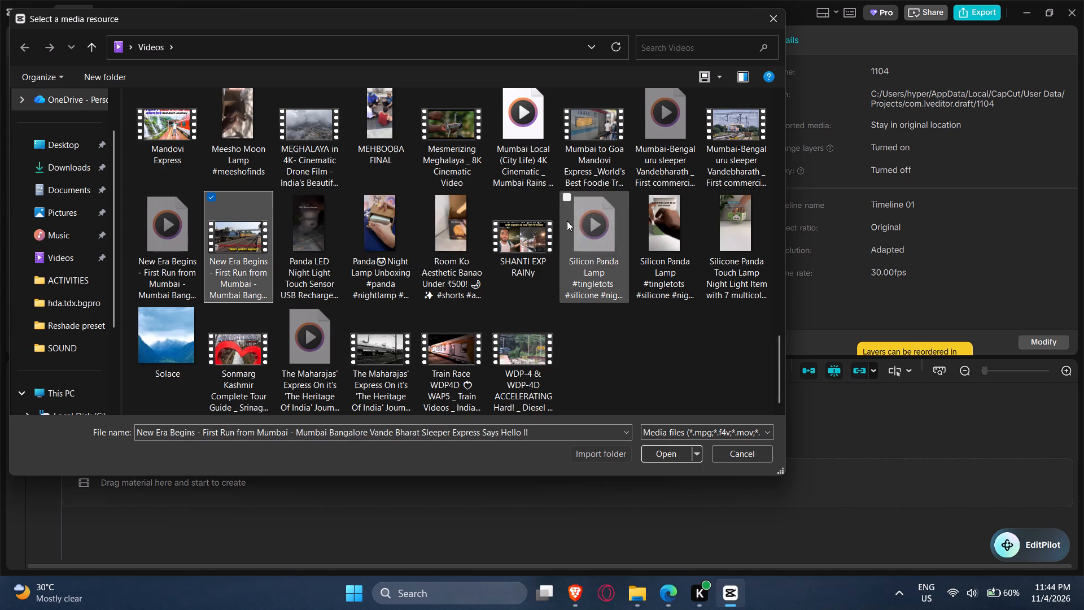
click(716, 141)
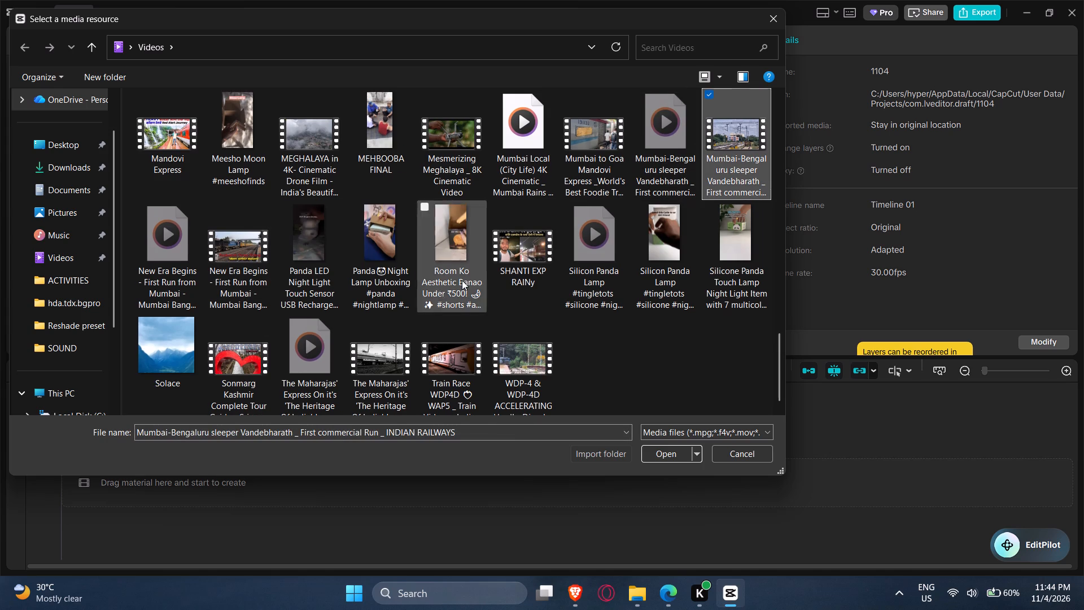
ctrl+click(240, 272)
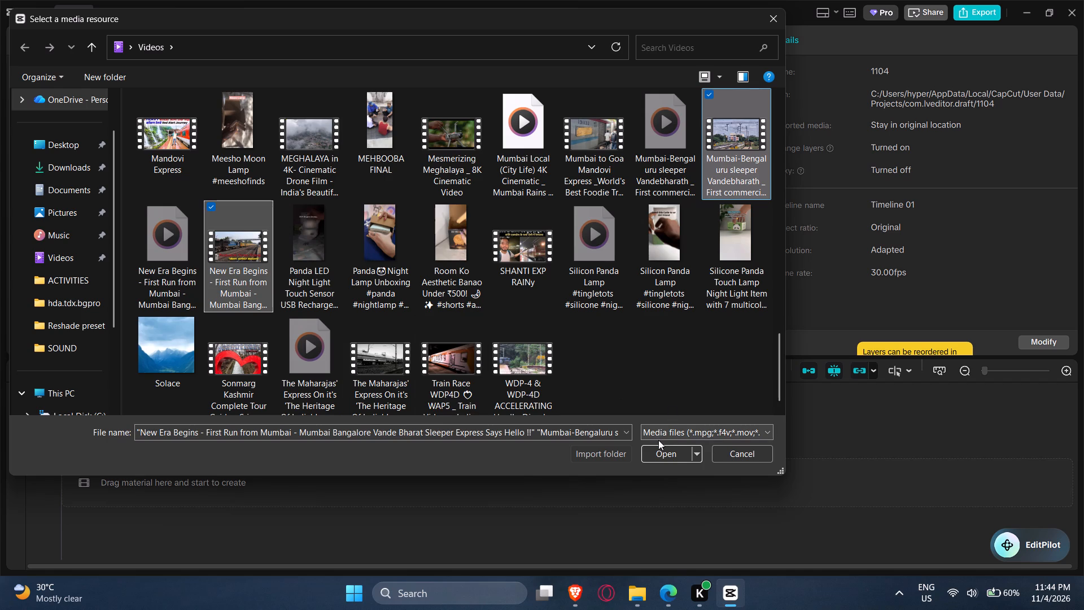
click(672, 456)
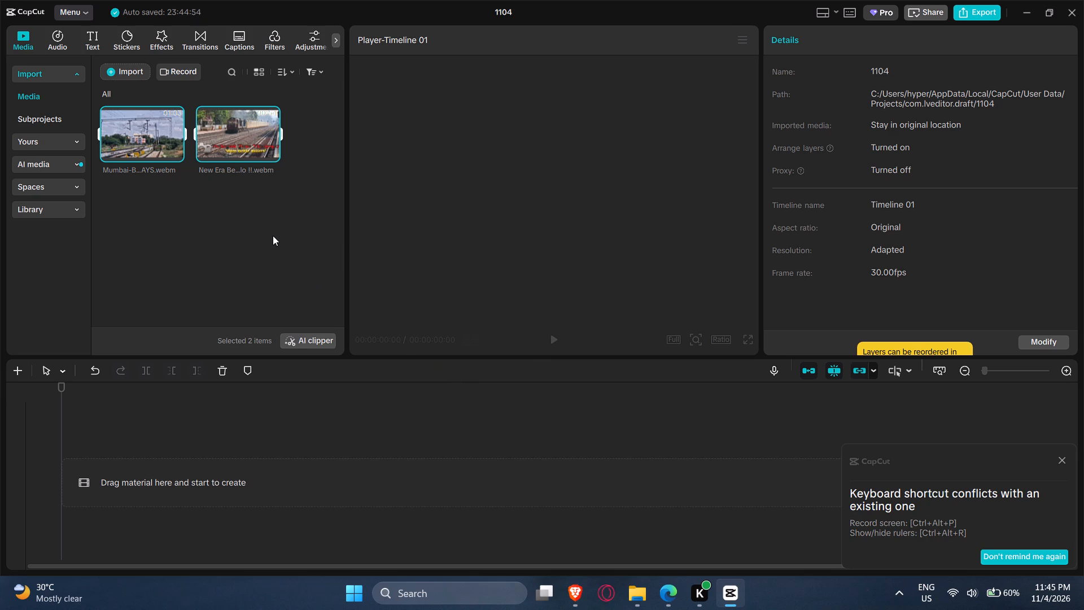
Preview the imported "New Era Begins" video and dismiss the keyboard shortcut conflict notice.
click(255, 128)
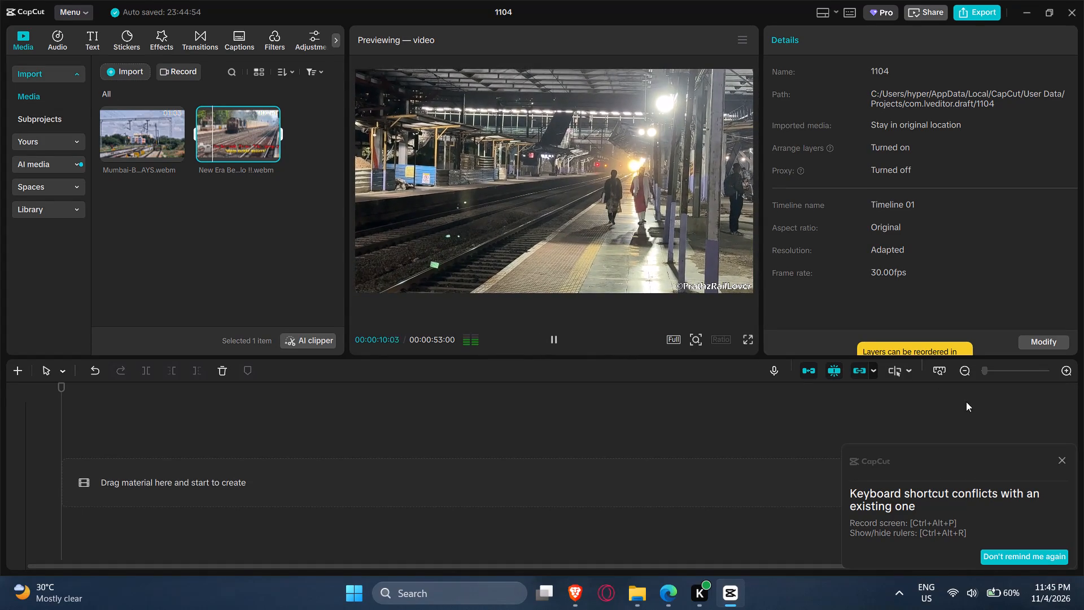
click(1059, 456)
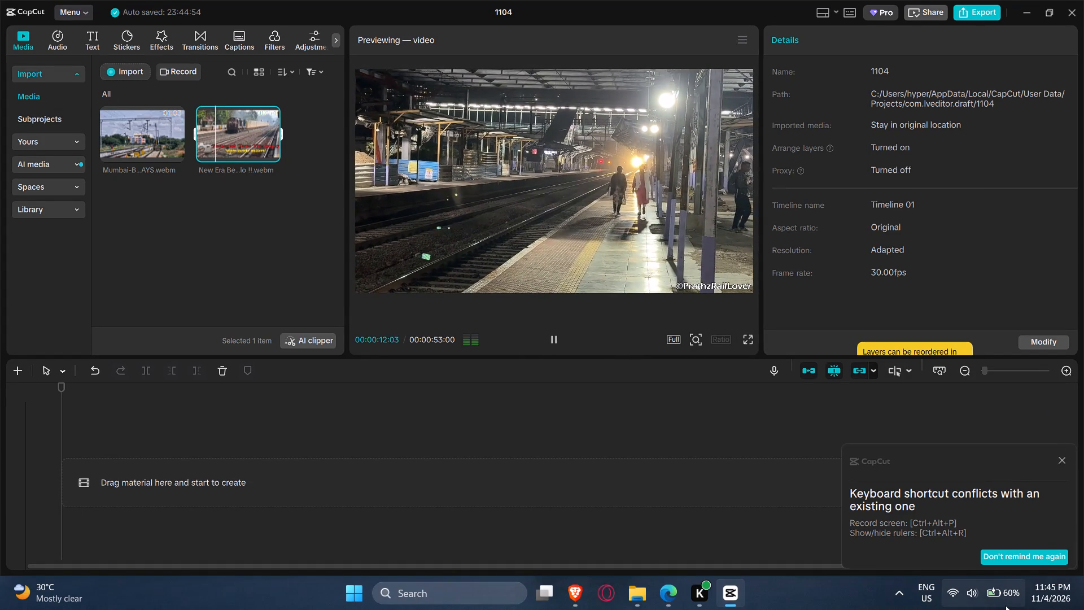
Lower the Windows system volume to about 35 while the video preview plays.
click(1006, 605)
drag(943, 507, 923, 509)
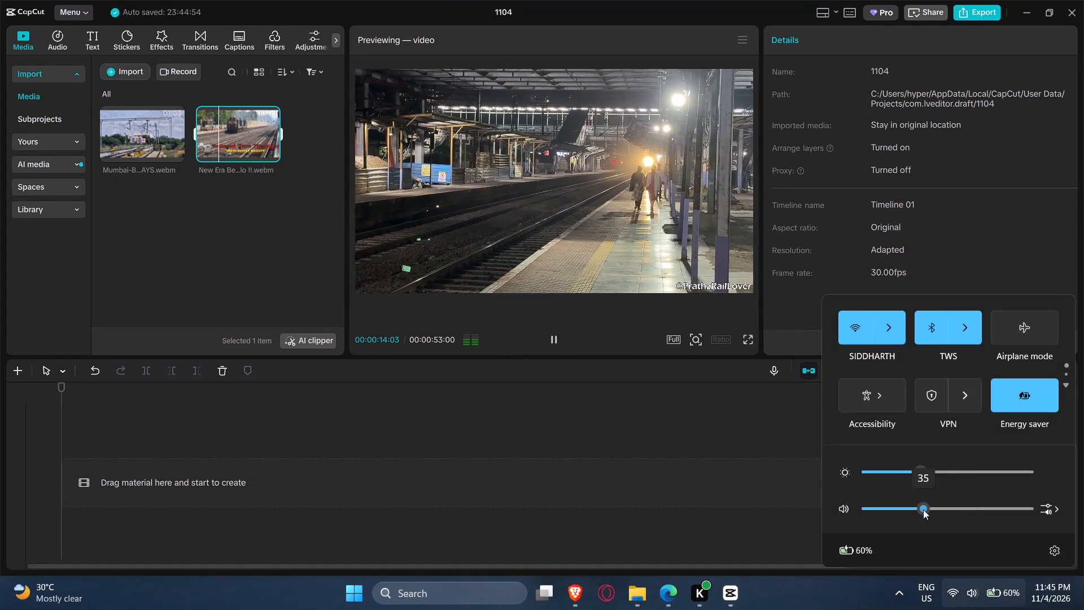
drag(923, 509, 924, 509)
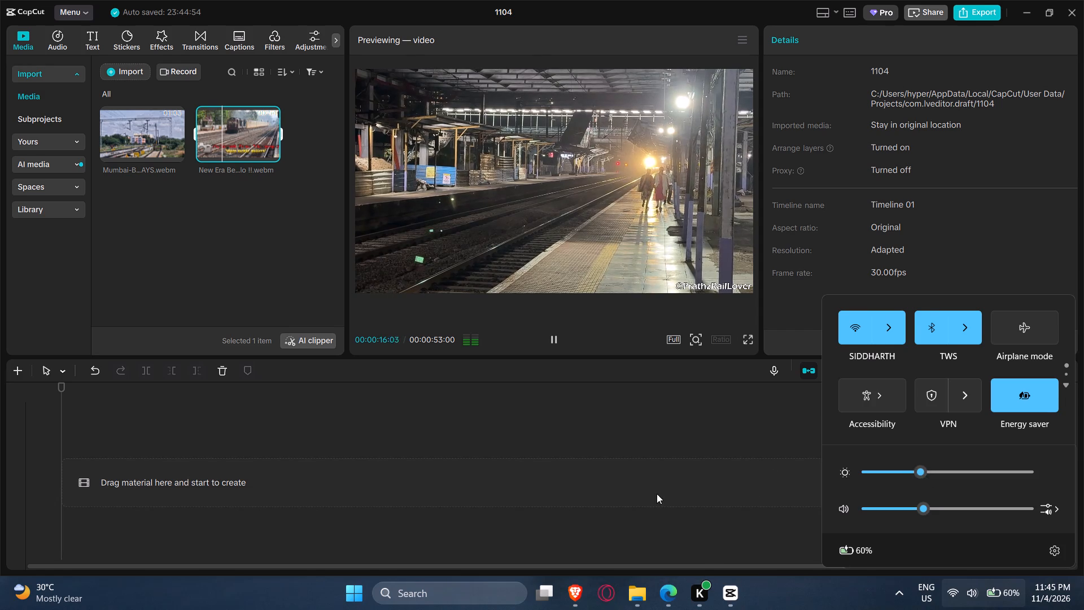
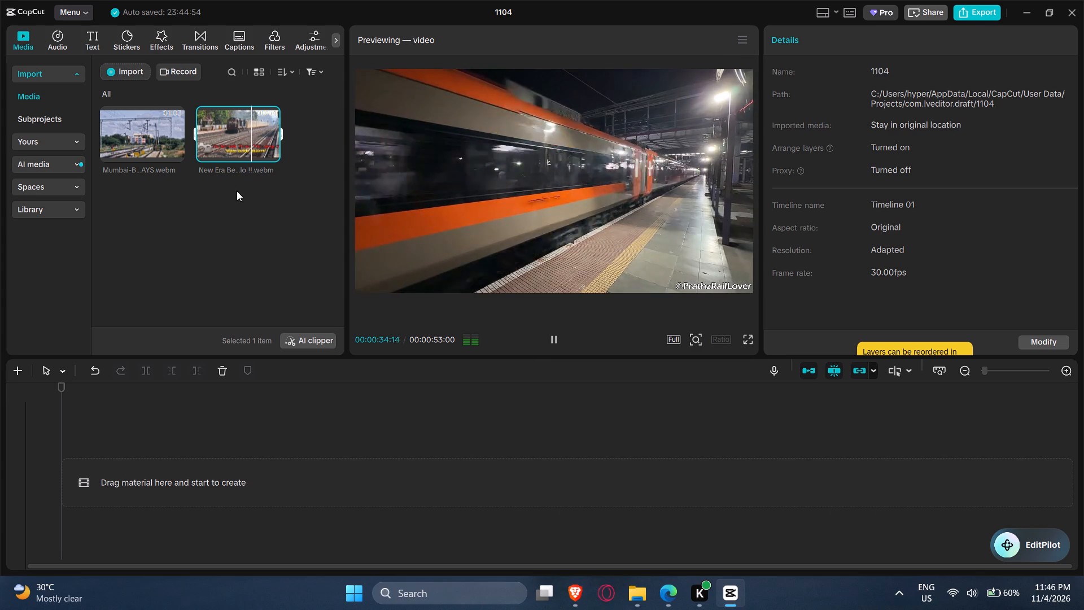
Add the "New Era Begins" train video to the start of the timeline.
drag(234, 127, 191, 467)
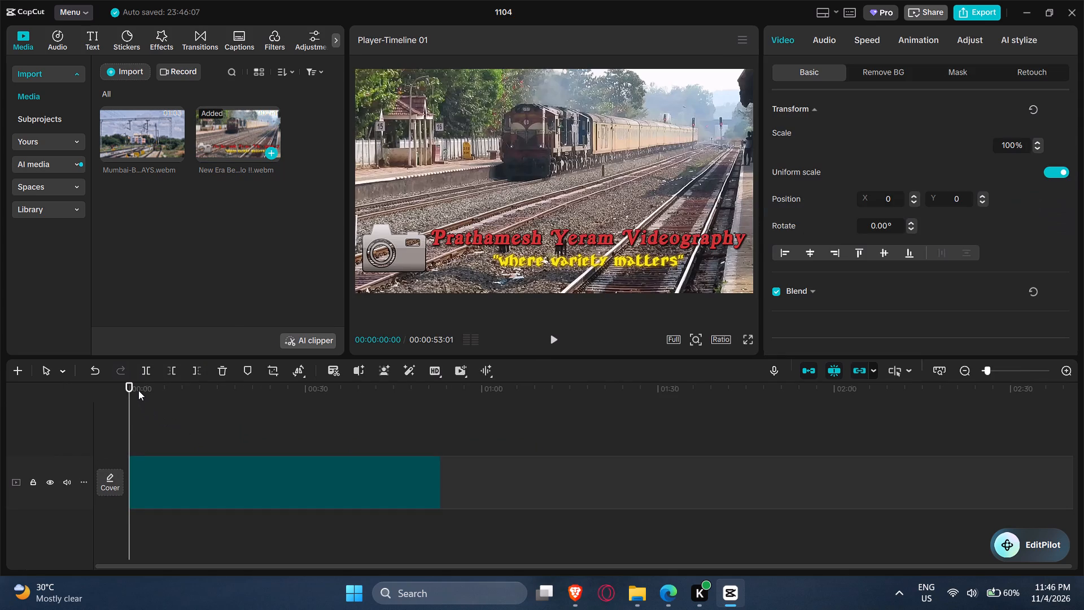
Find the frame at about 20 seconds, where the train's headlight approaches, and delete the part of the clip before it.
drag(141, 389, 160, 389)
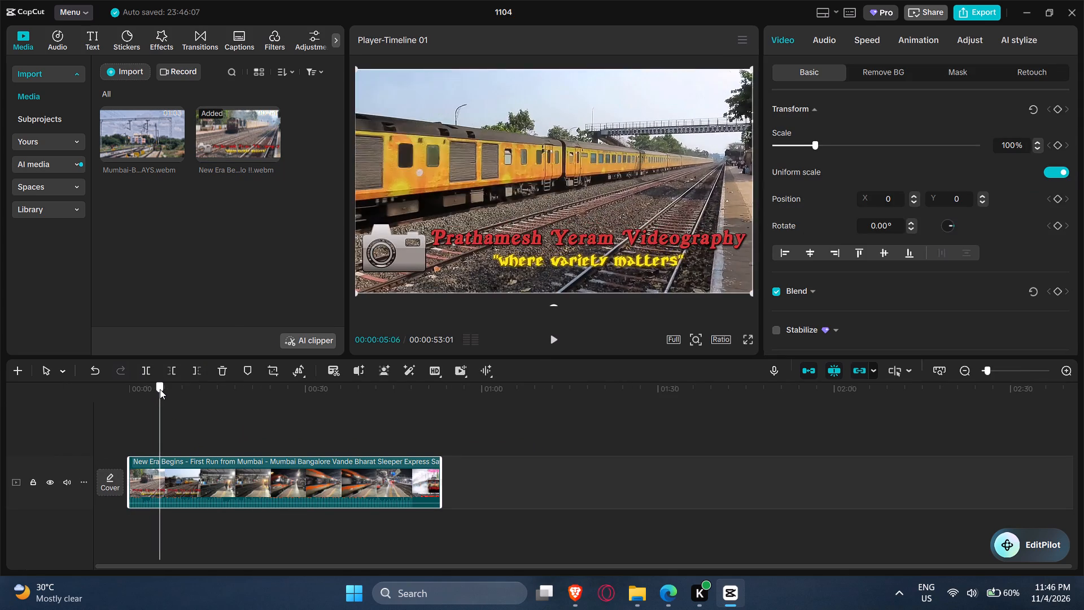
drag(160, 389, 180, 390)
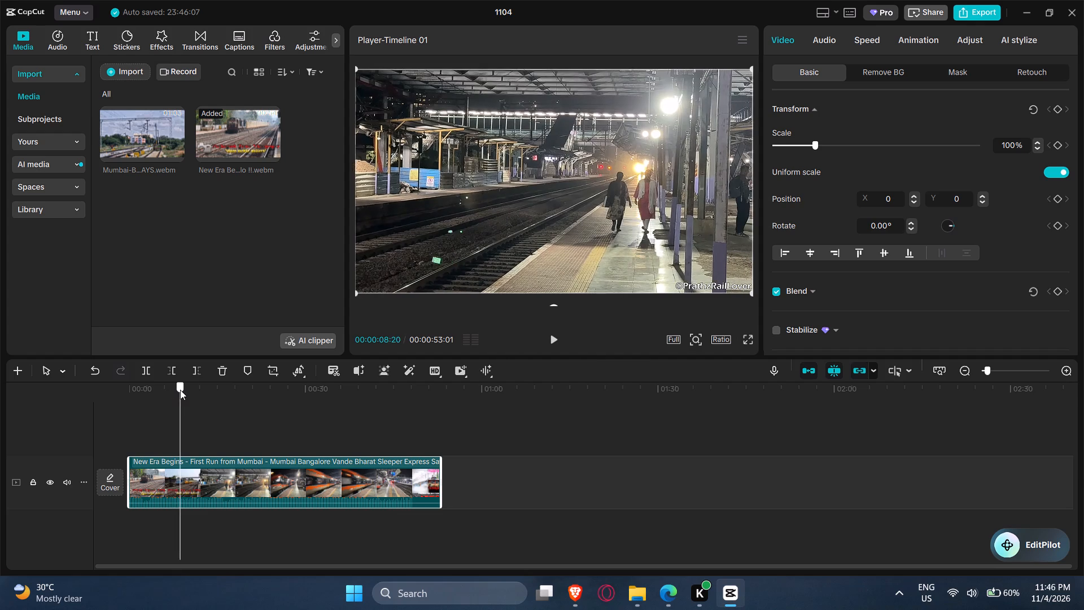
drag(180, 390, 204, 393)
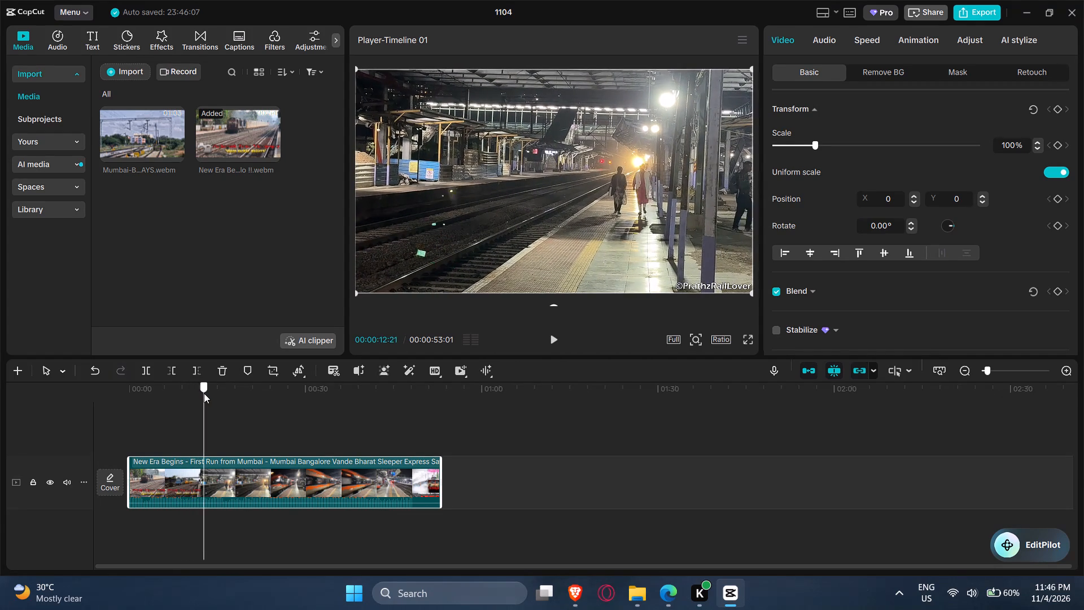
drag(204, 393, 235, 399)
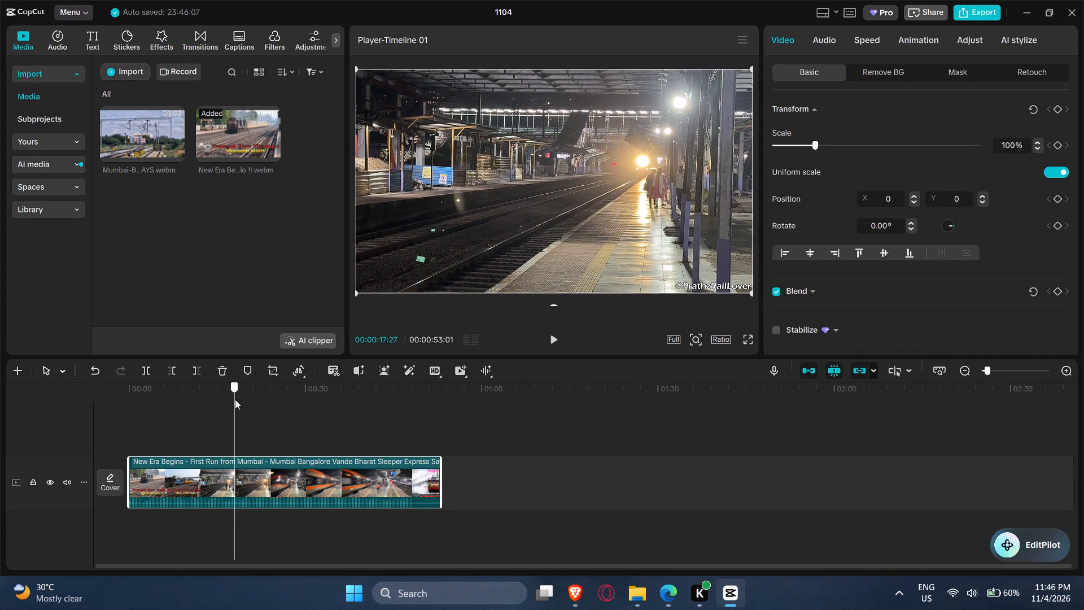
drag(235, 399, 242, 399)
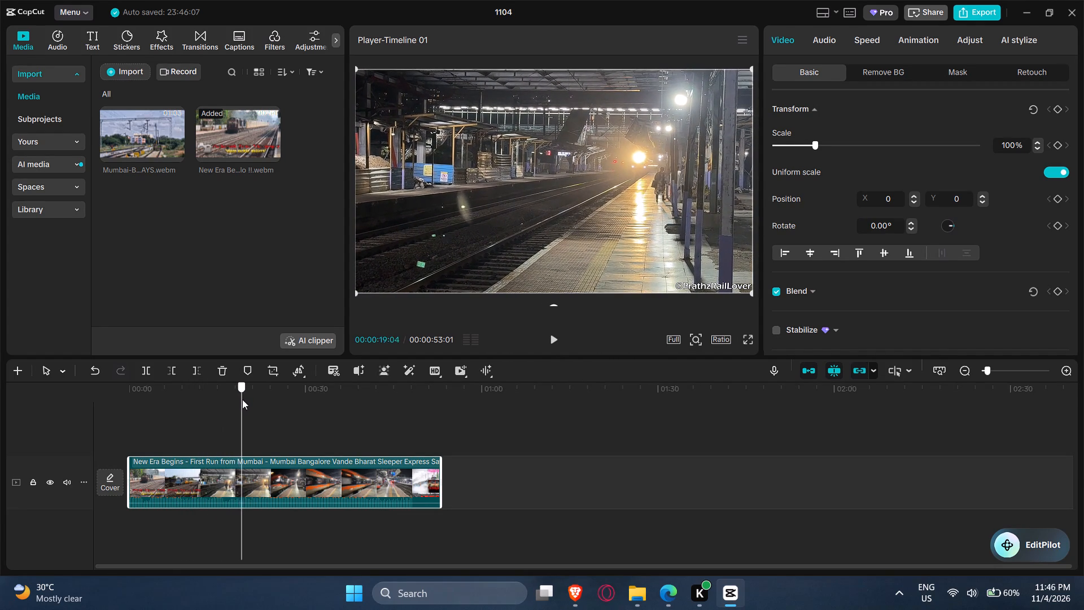
drag(242, 399, 247, 399)
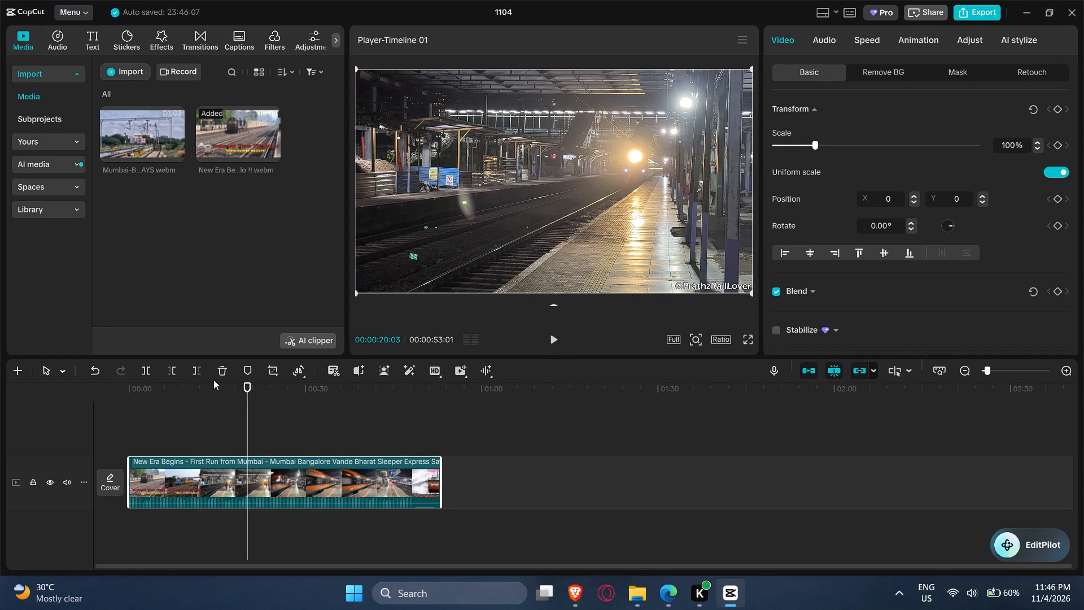
click(171, 371)
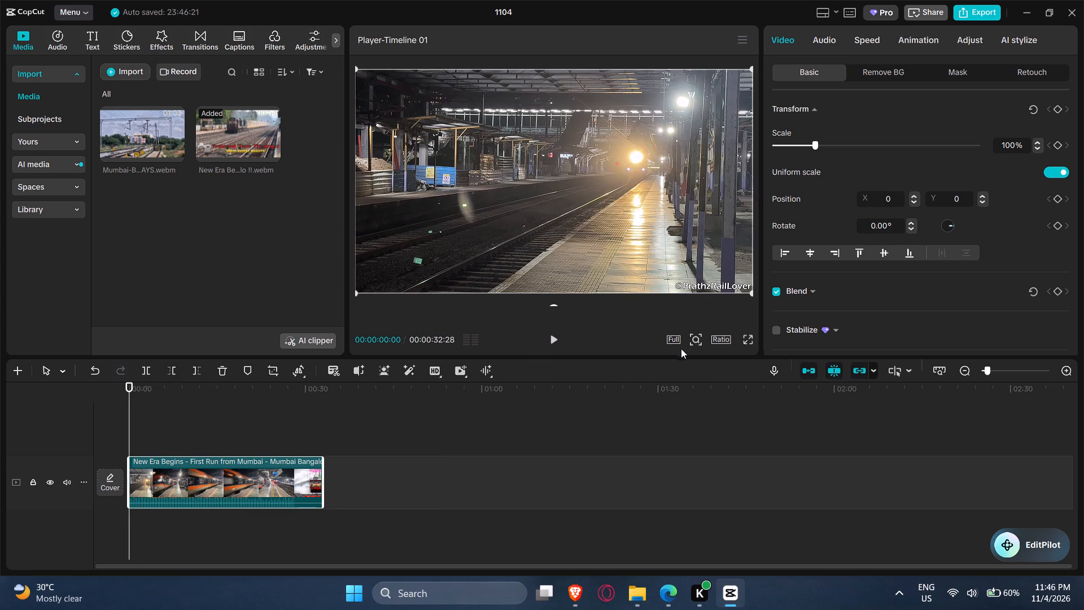
Set the project's aspect ratio to 9:16 and trim the clip's end so it lasts about 26 seconds.
click(671, 335)
click(713, 338)
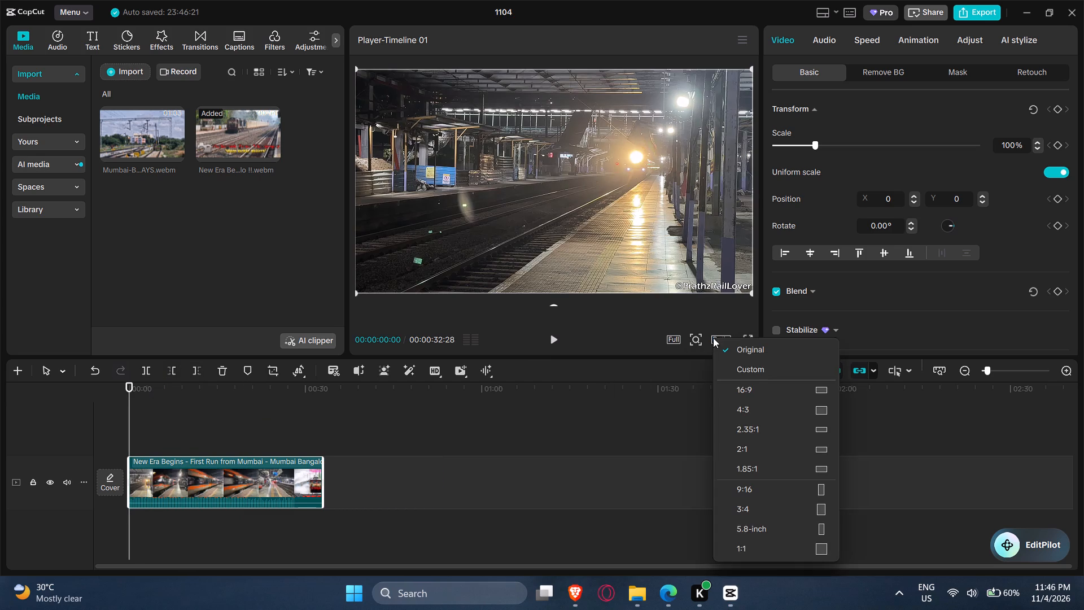
Set the project's aspect ratio to 9:16.
click(757, 482)
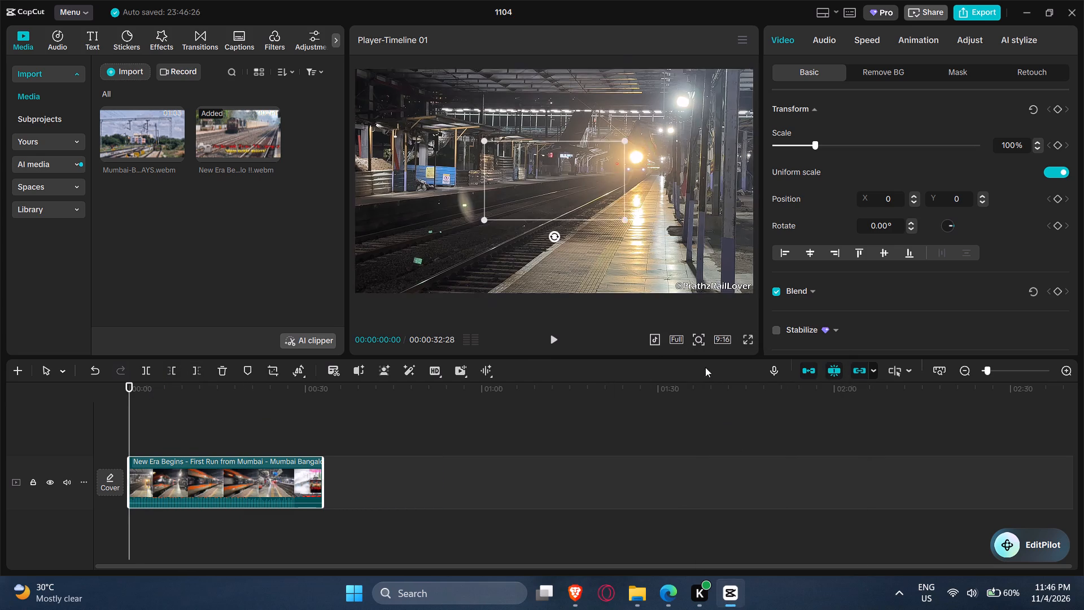
Overlay the preview with a social-video app interface showing the like, comment and share icons, and deselect the clip.
click(675, 341)
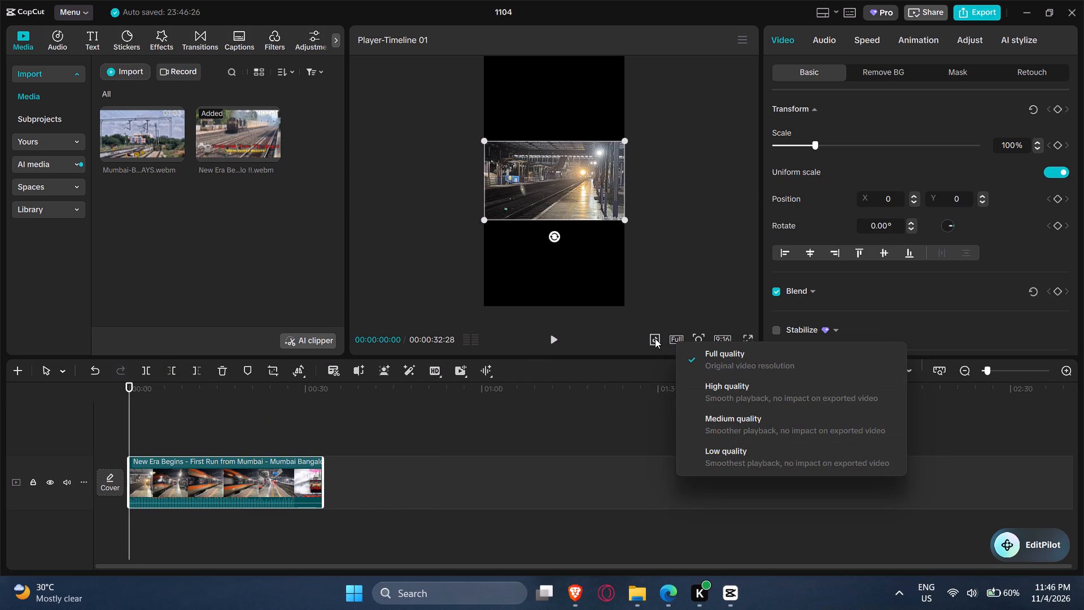
double_click(655, 338)
click(646, 333)
click(654, 342)
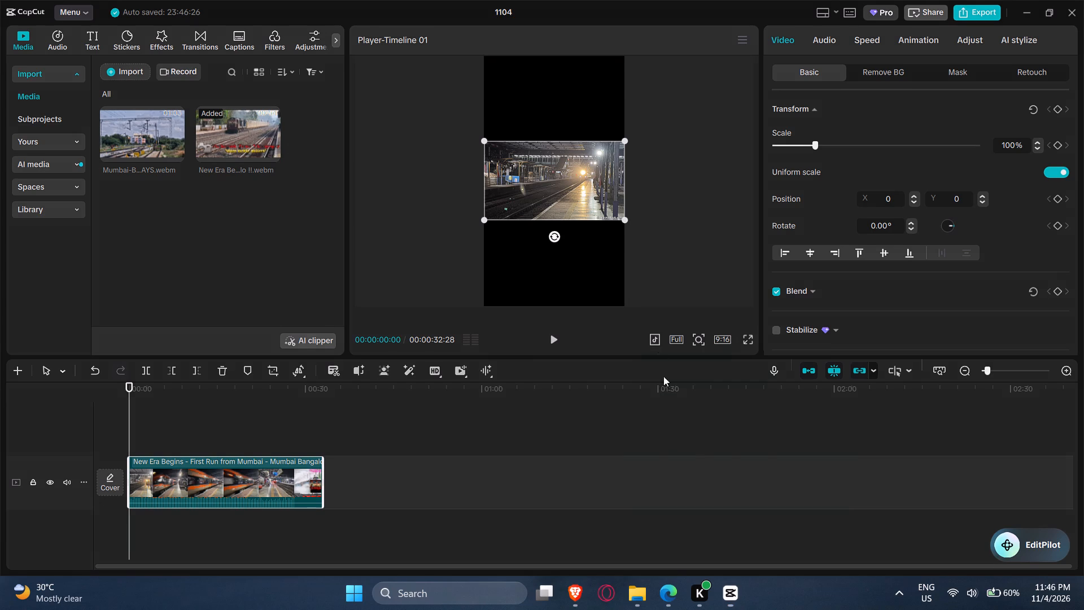
click(681, 452)
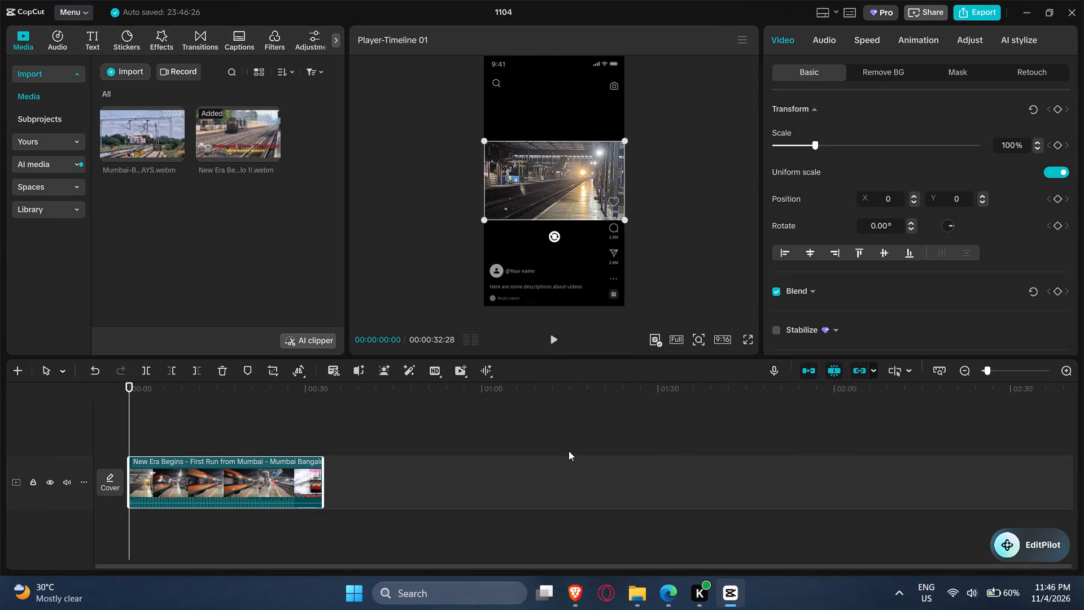
click(569, 451)
Find the frame at about 26 seconds, where the train's red tail lights recede, and trim the clip's end to it.
drag(266, 391, 268, 391)
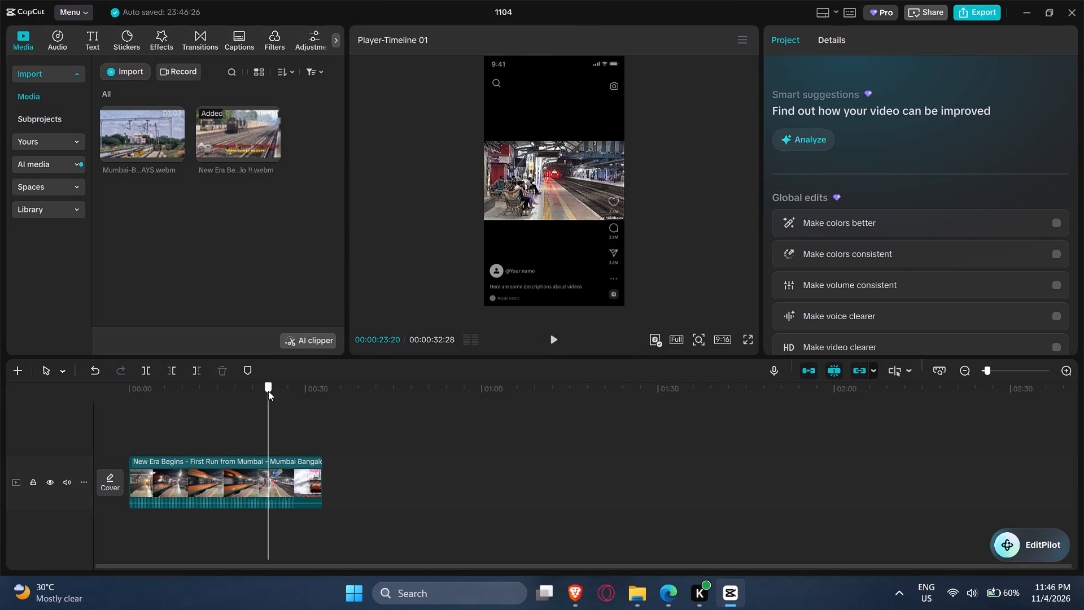
drag(268, 391, 222, 389)
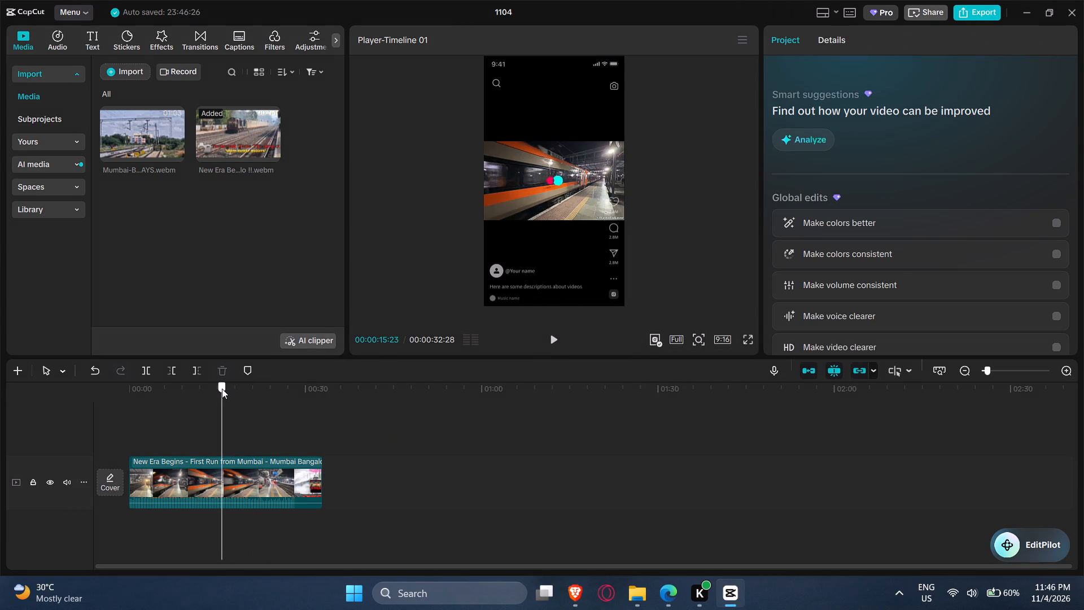
drag(222, 389, 239, 389)
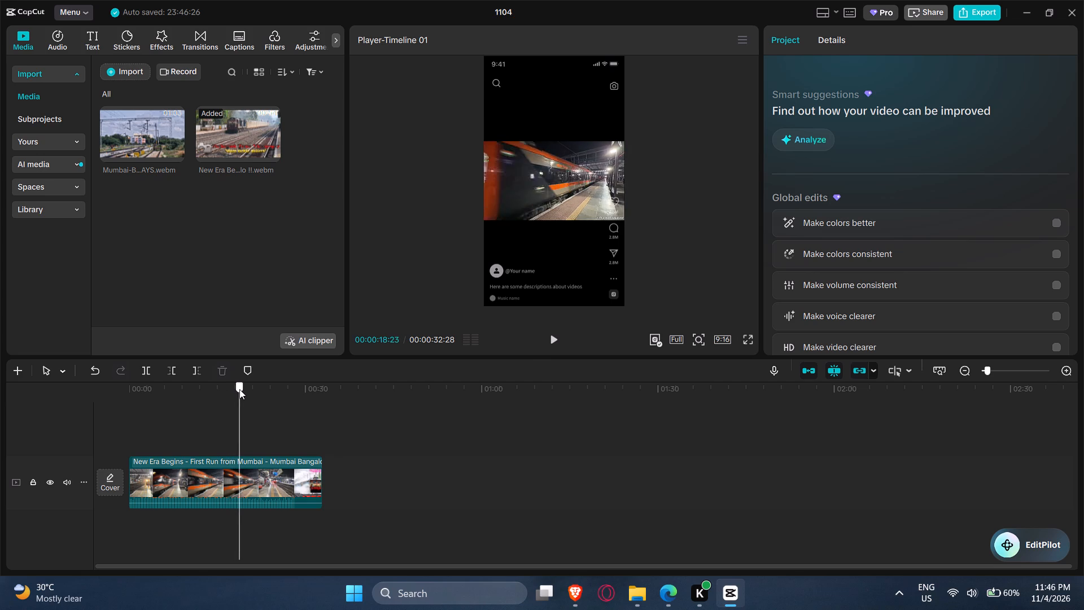
drag(239, 389, 255, 392)
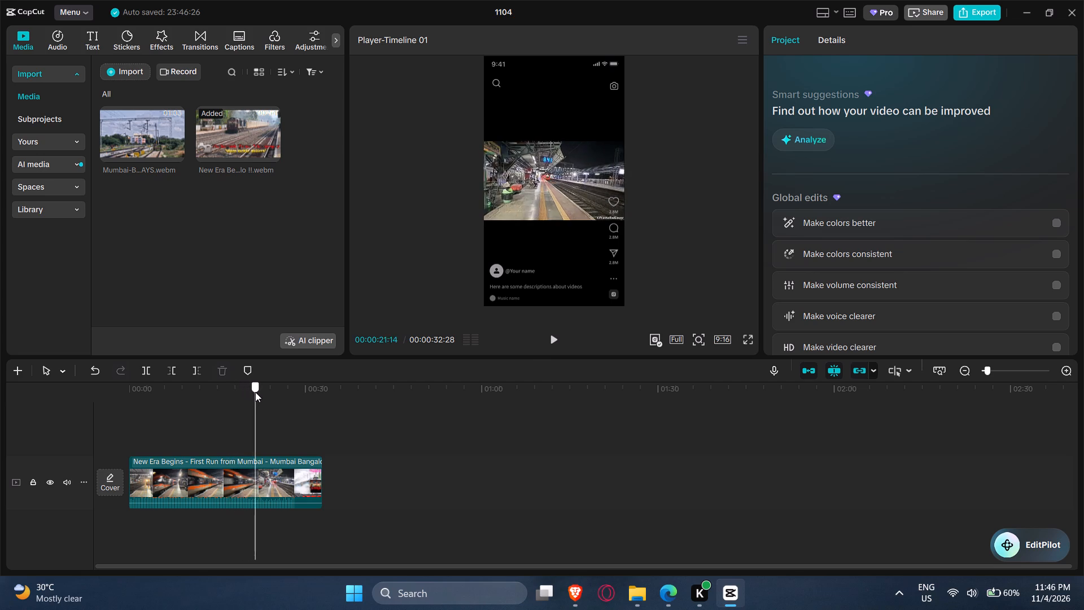
drag(255, 392, 277, 392)
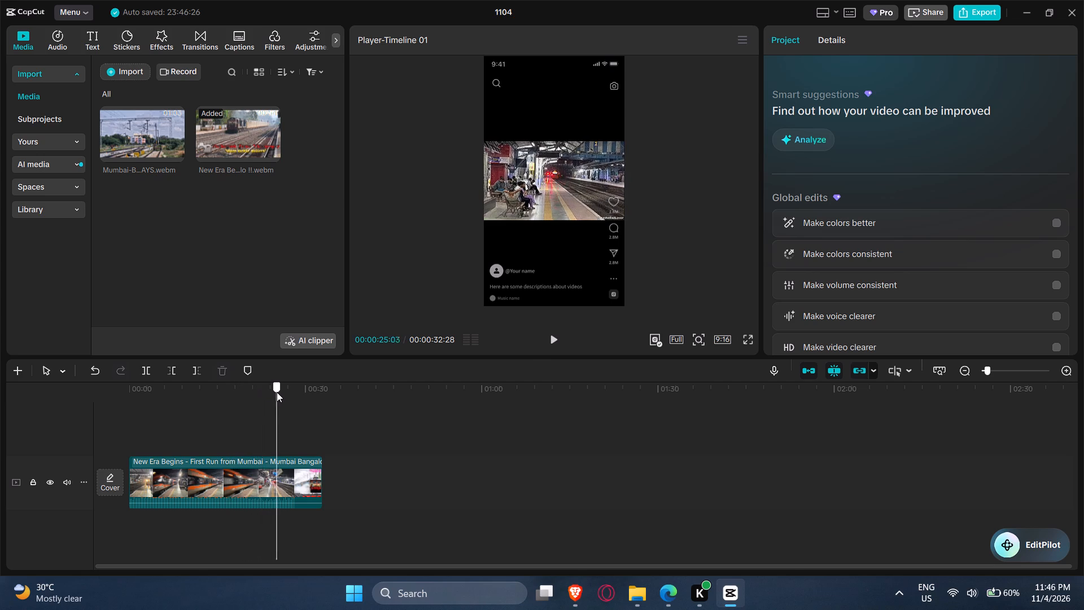
drag(277, 392, 290, 393)
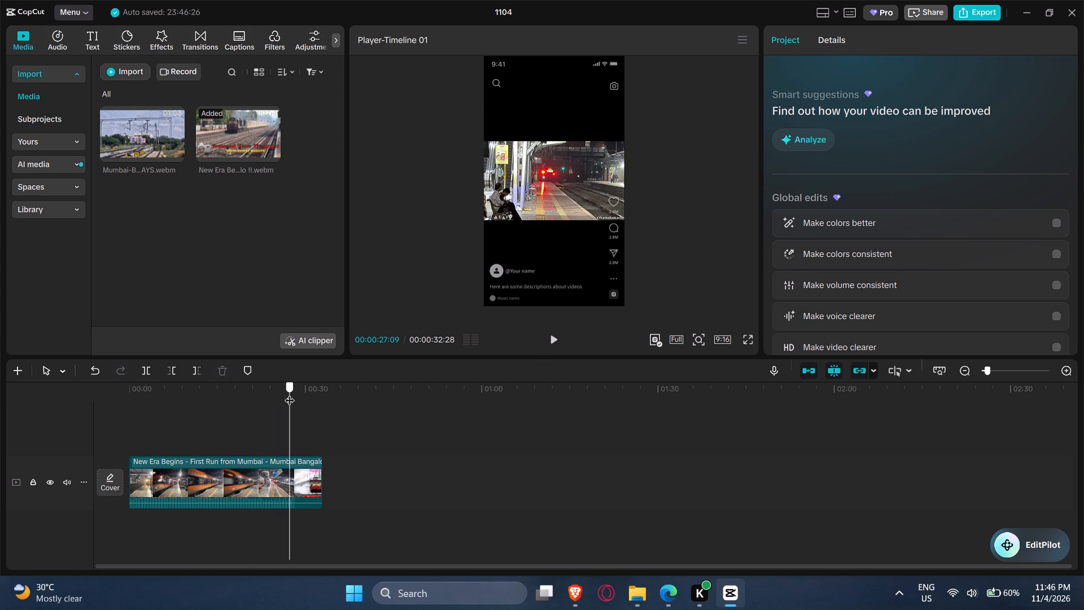
drag(290, 393, 284, 395)
click(299, 482)
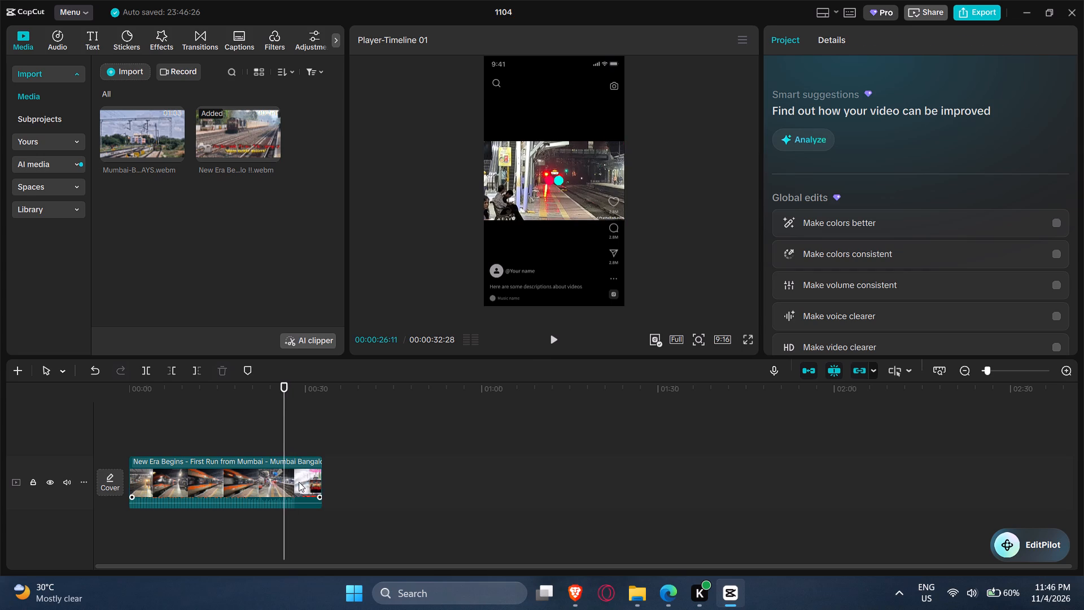
drag(322, 475, 282, 470)
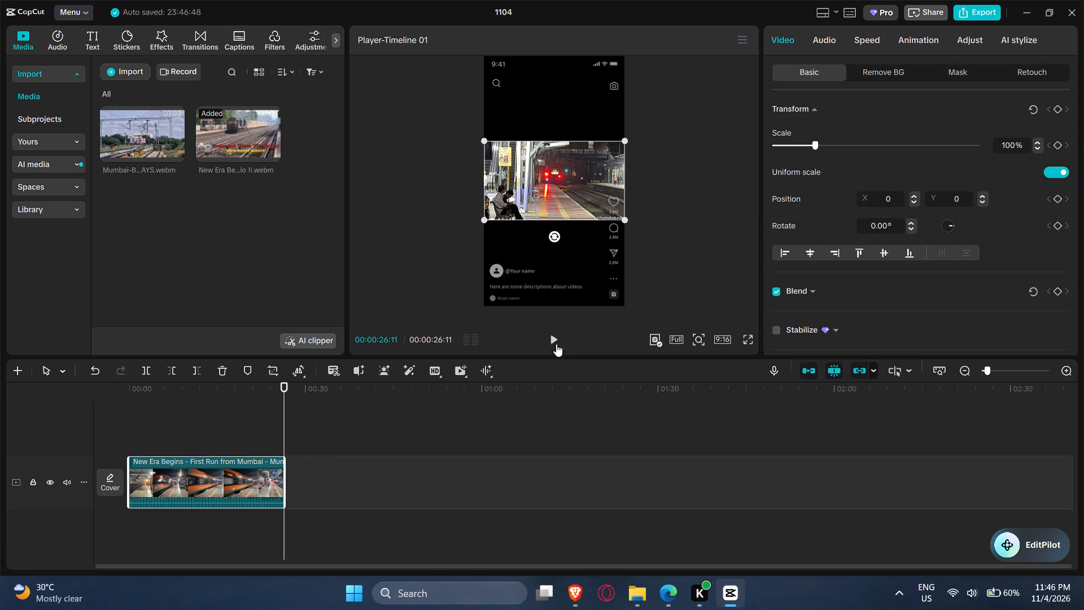
Play the trimmed vertical video in full screen to review it.
click(554, 329)
click(750, 341)
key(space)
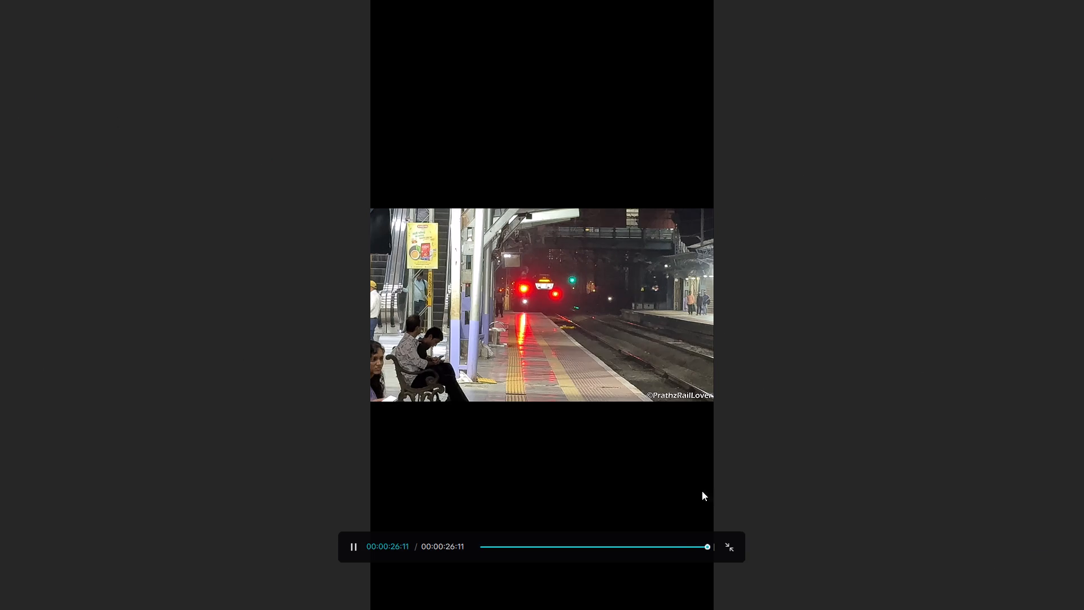
Check the ending of the trimmed clip in the full-screen preview.
click(657, 546)
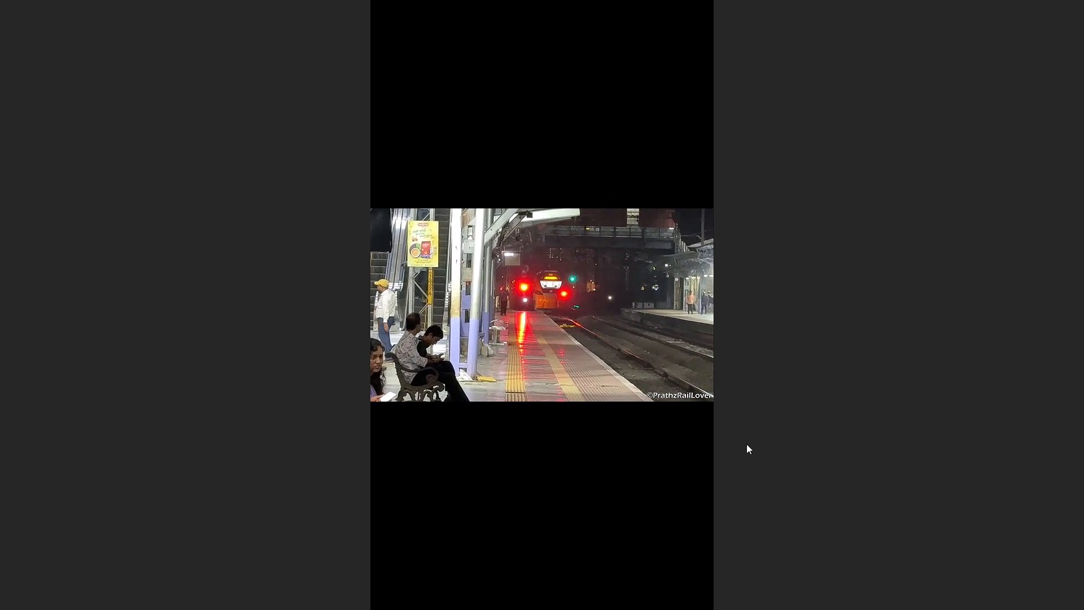
key(Escape)
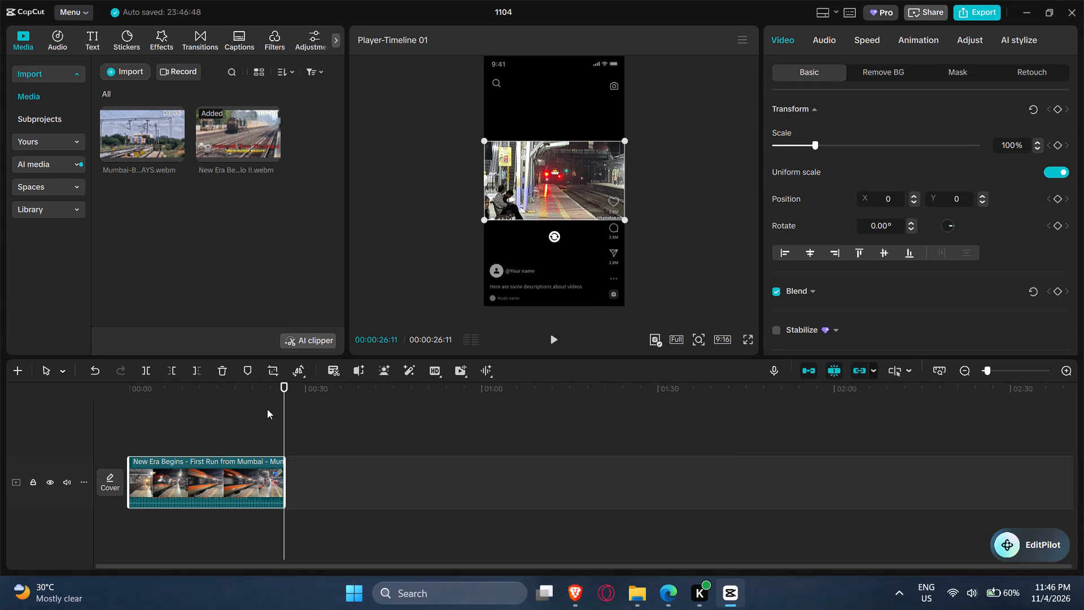
Crop the strip with the watermark off the bottom of the clip's frame.
click(273, 372)
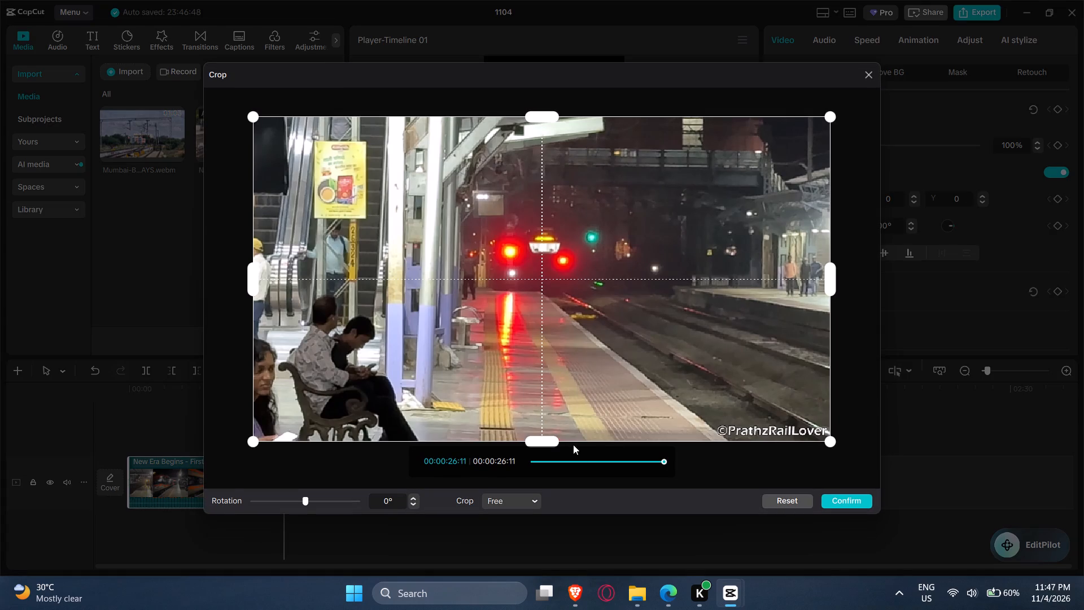
drag(552, 442, 550, 425)
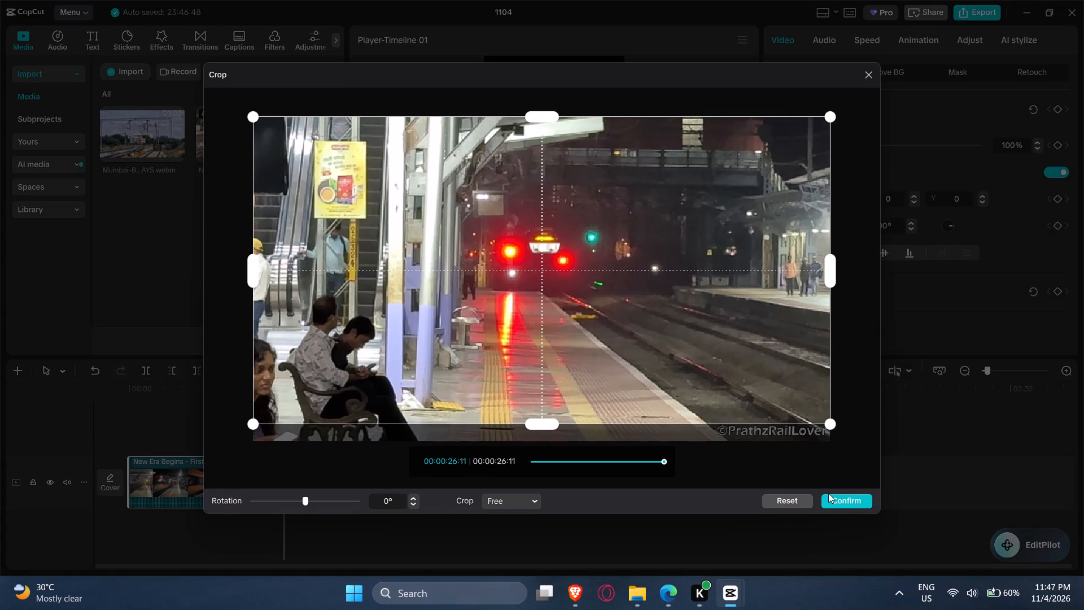
click(853, 502)
Enlarge the cropped clip to 112% scale so it fills the frame's width.
drag(484, 217, 473, 225)
Play the cropped and enlarged clip from the start in the full-screen preview.
click(440, 477)
key(space)
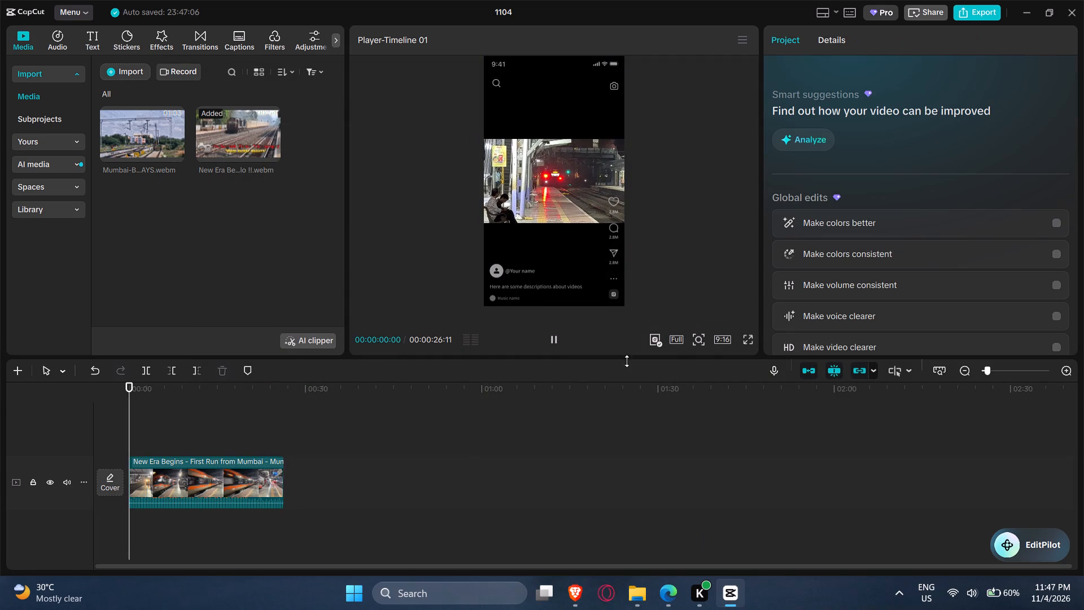
click(746, 339)
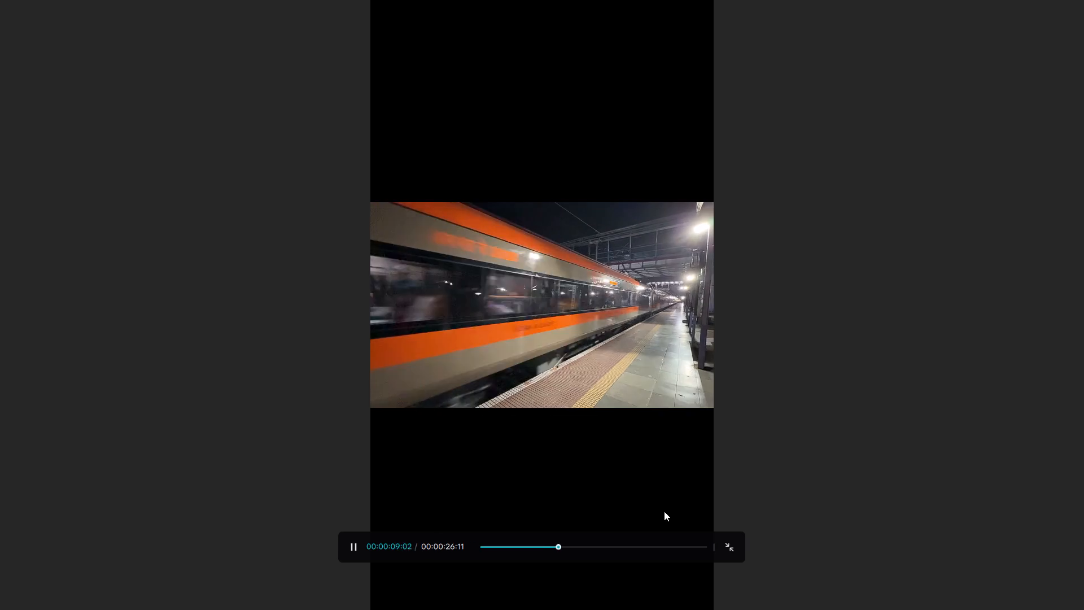
key(Escape)
Extend the clip's start by about 7 seconds of earlier footage so it lasts about 33 seconds.
click(216, 471)
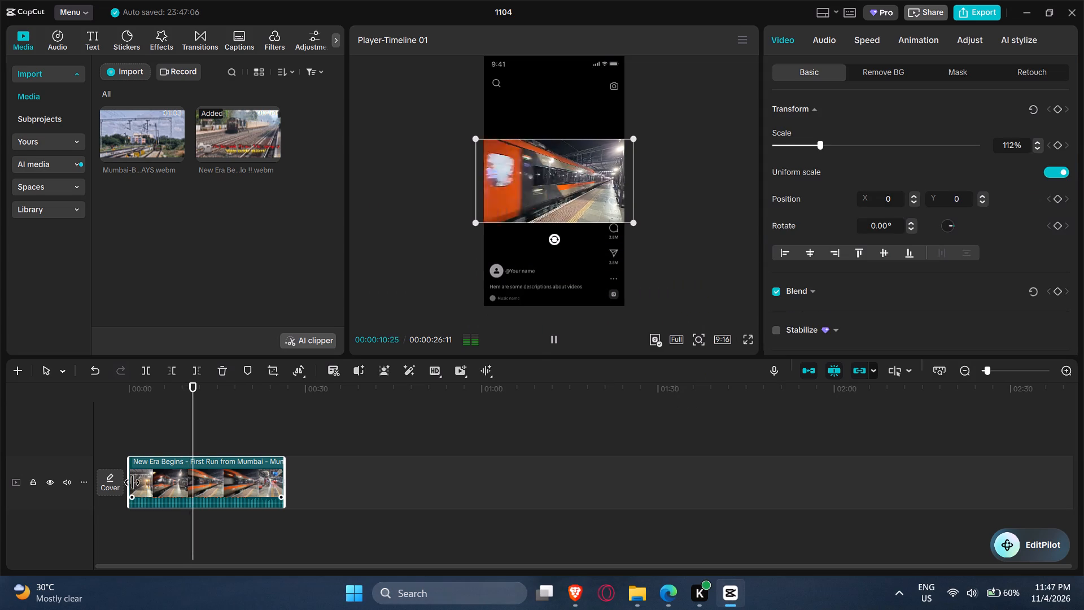
drag(128, 480, 90, 480)
Play the extended clip through, and review its opening seconds again to judge where it should start.
click(135, 396)
key(space)
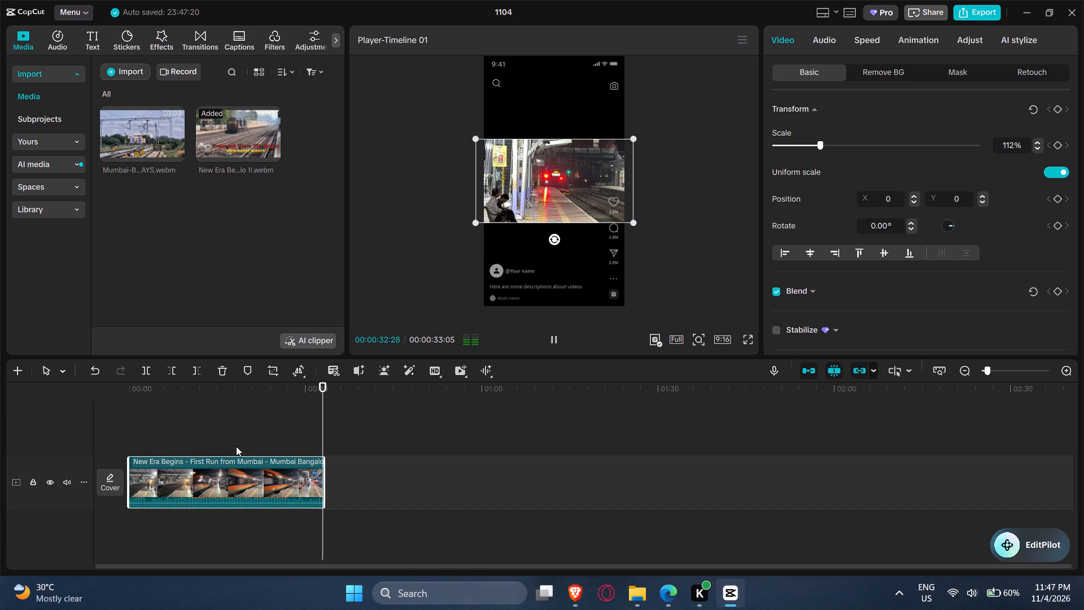
click(531, 467)
drag(333, 409, 133, 408)
drag(137, 381, 117, 382)
key(space)
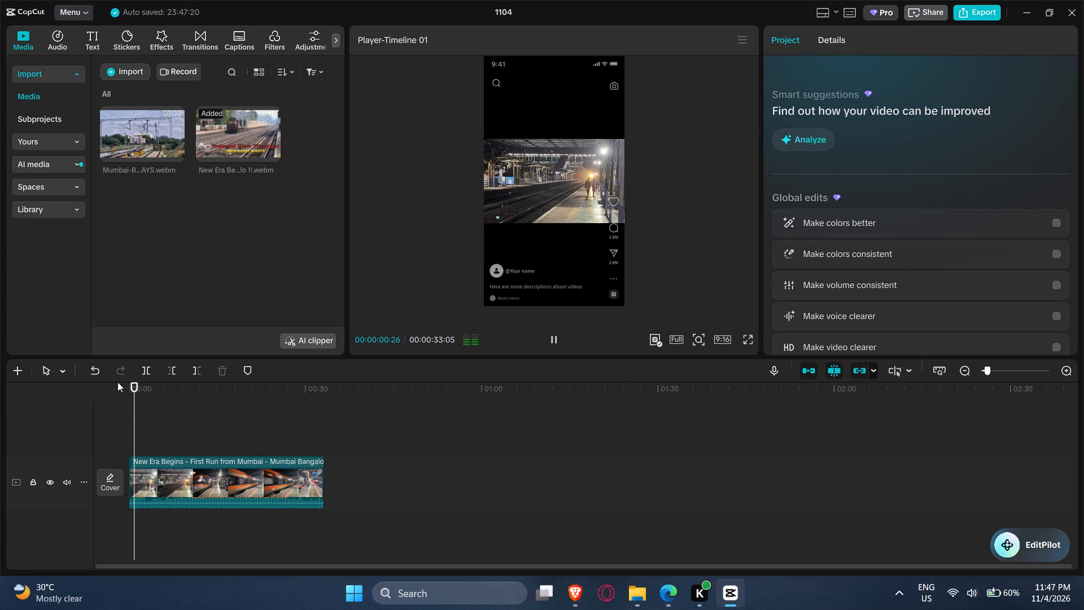
key(space)
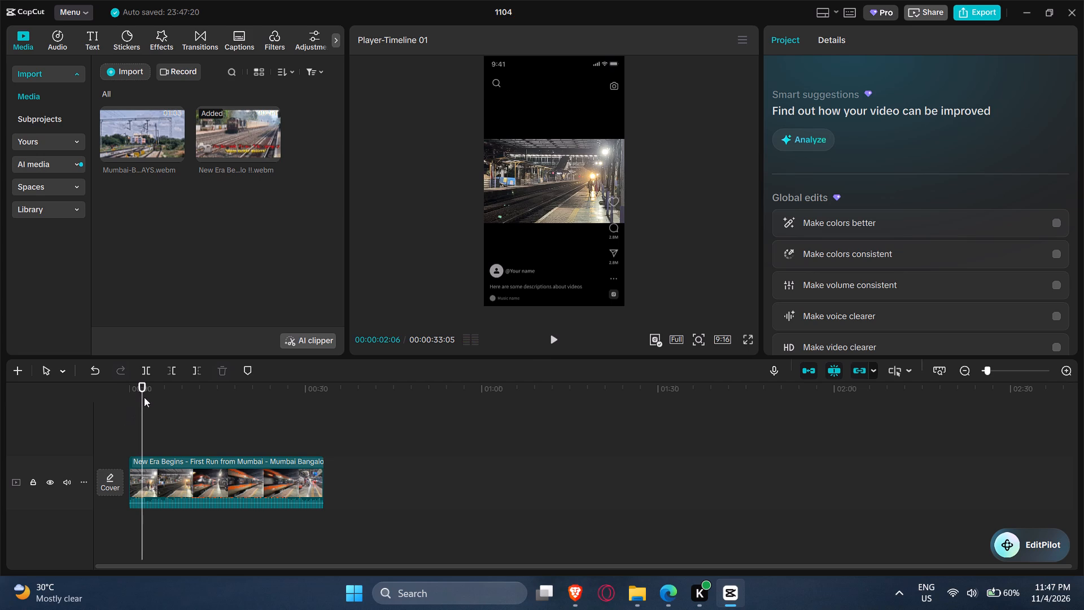
Trim a little more than a second off the clip's start so it lasts about 31.8 seconds.
click(146, 476)
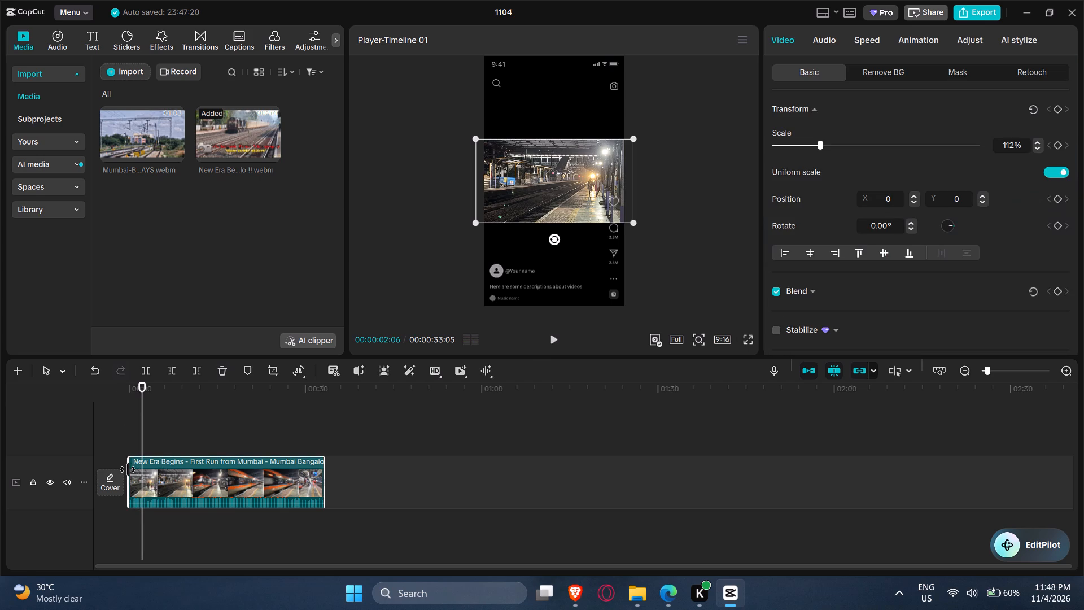
drag(128, 469, 138, 470)
Play the retrimmed clip from its beginning and view it in full screen.
drag(138, 426, 132, 424)
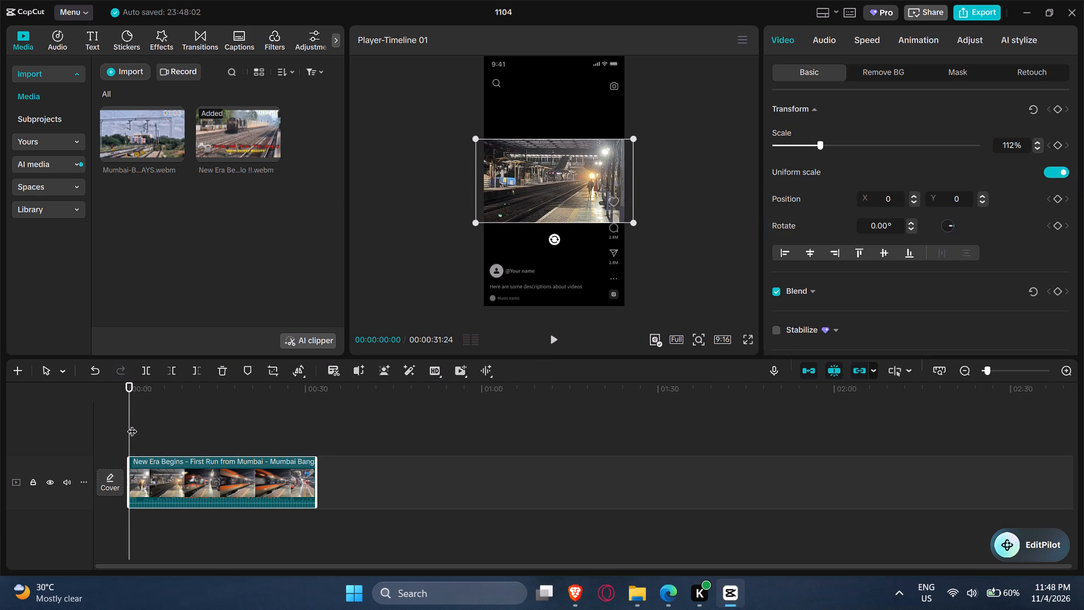
click(132, 424)
key(space)
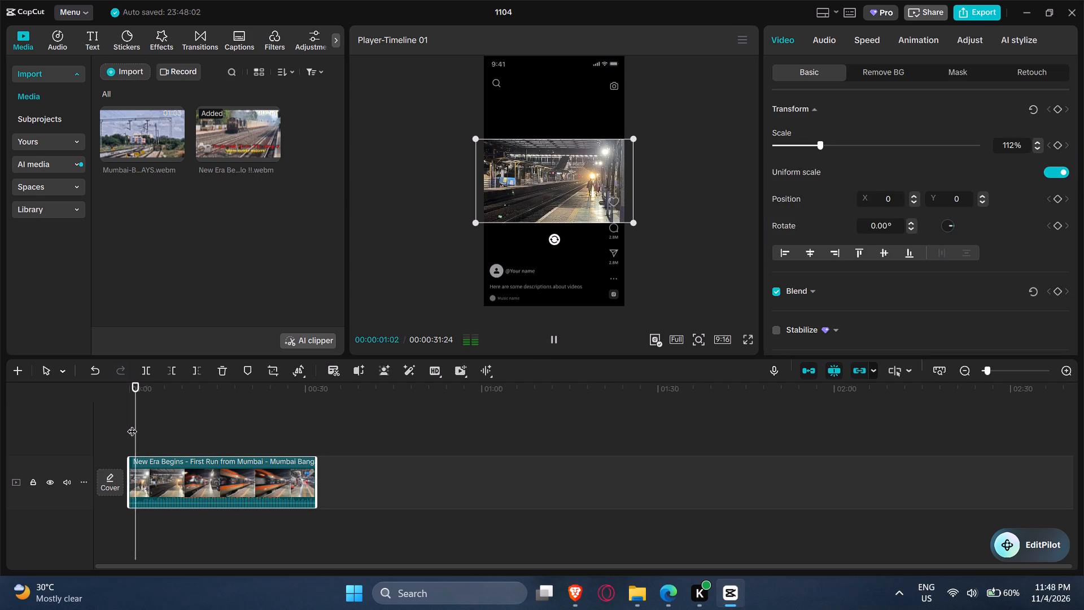
click(746, 341)
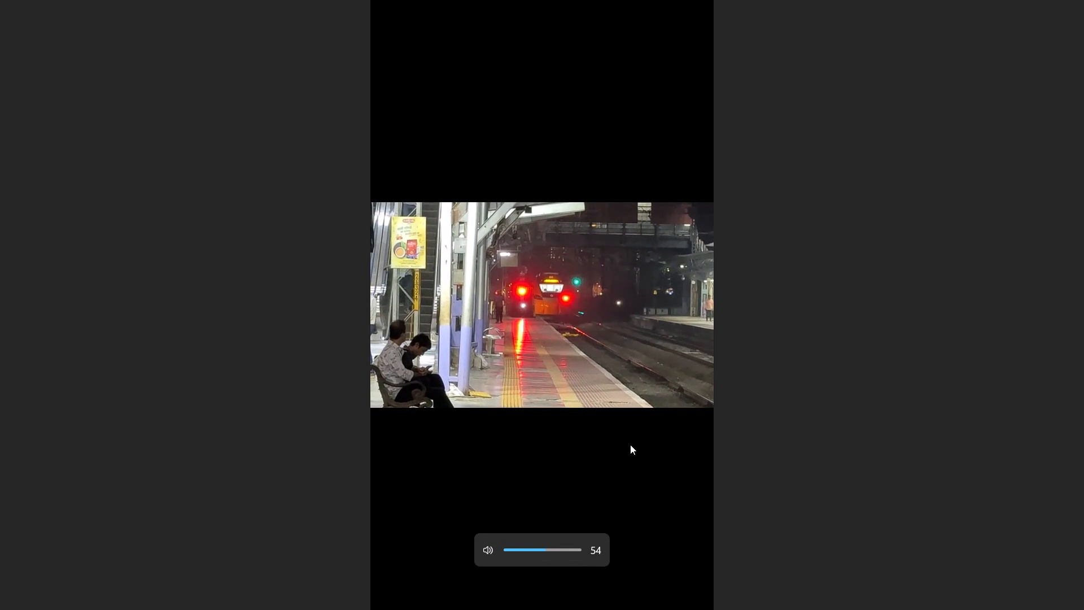
Leave the full-screen preview, switch to Edge and view the saved Instagram reel about the Bengaluru–Mumbai Vande Bharat Sleeper's first run.
key(Escape)
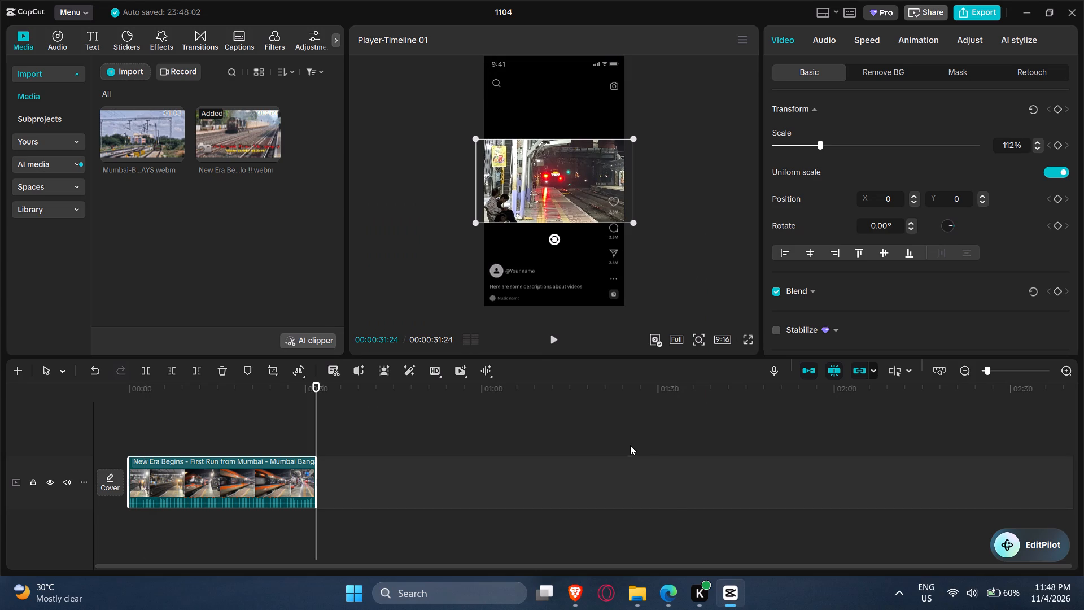
click(672, 587)
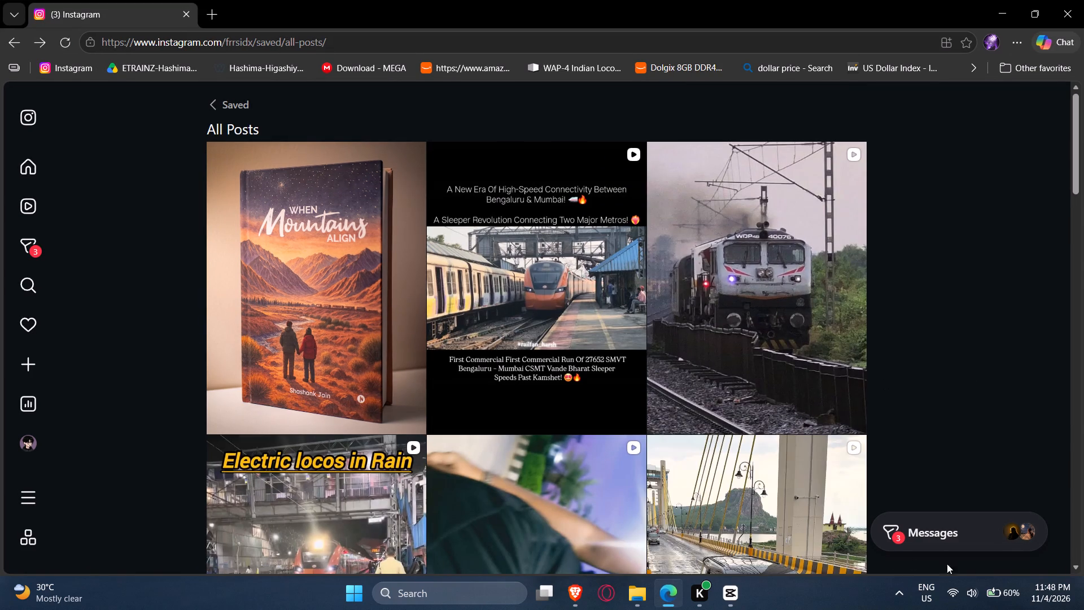
click(546, 272)
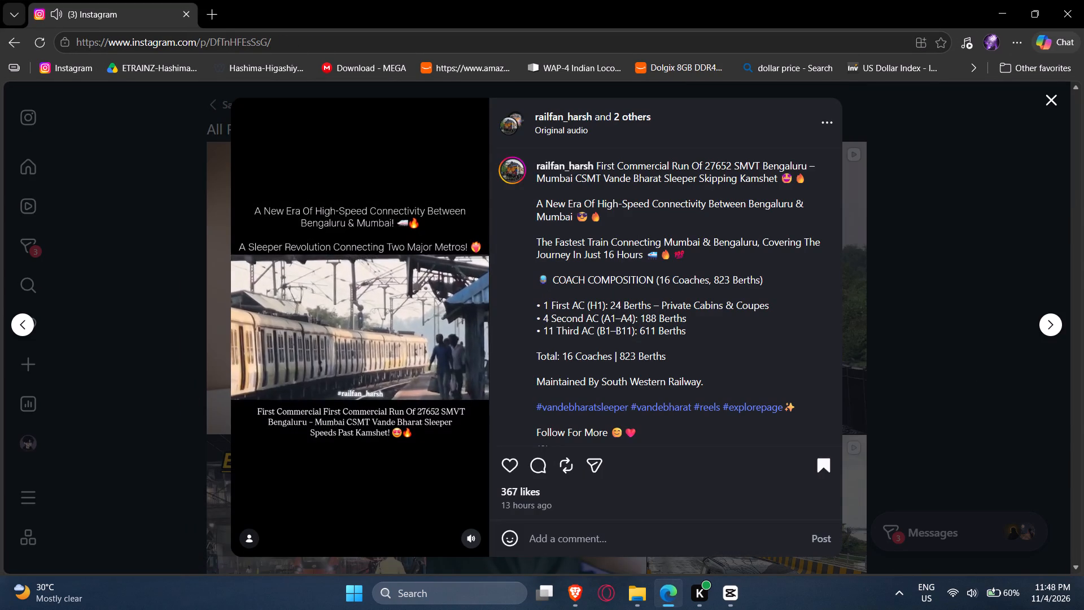
click(418, 307)
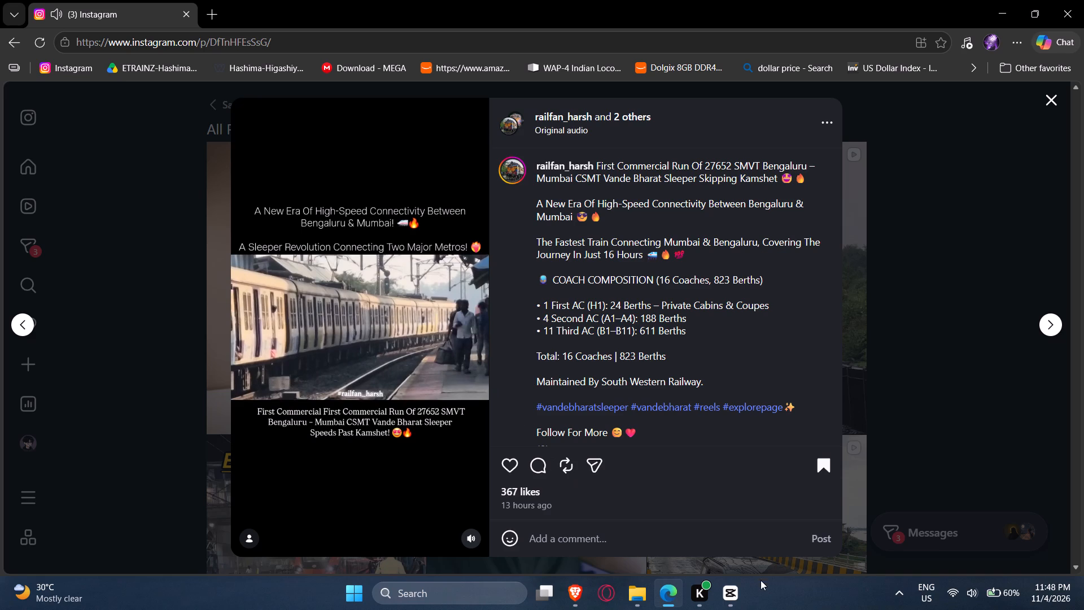
Switch back to CapCut, bring up the text options, and replay the opening seconds of the train clip.
click(742, 590)
click(96, 35)
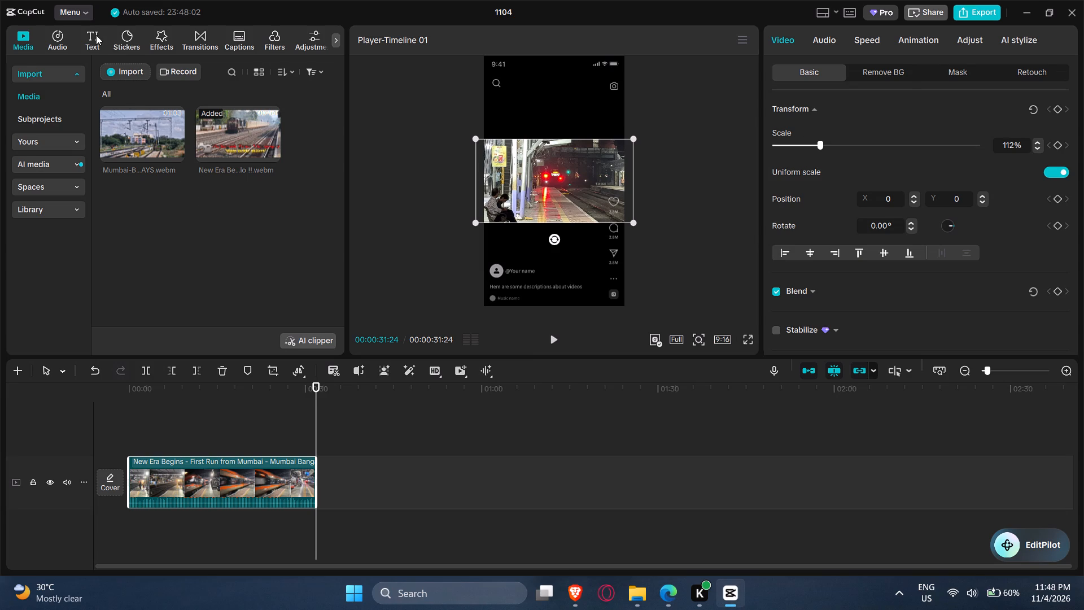
click(318, 426)
click(549, 337)
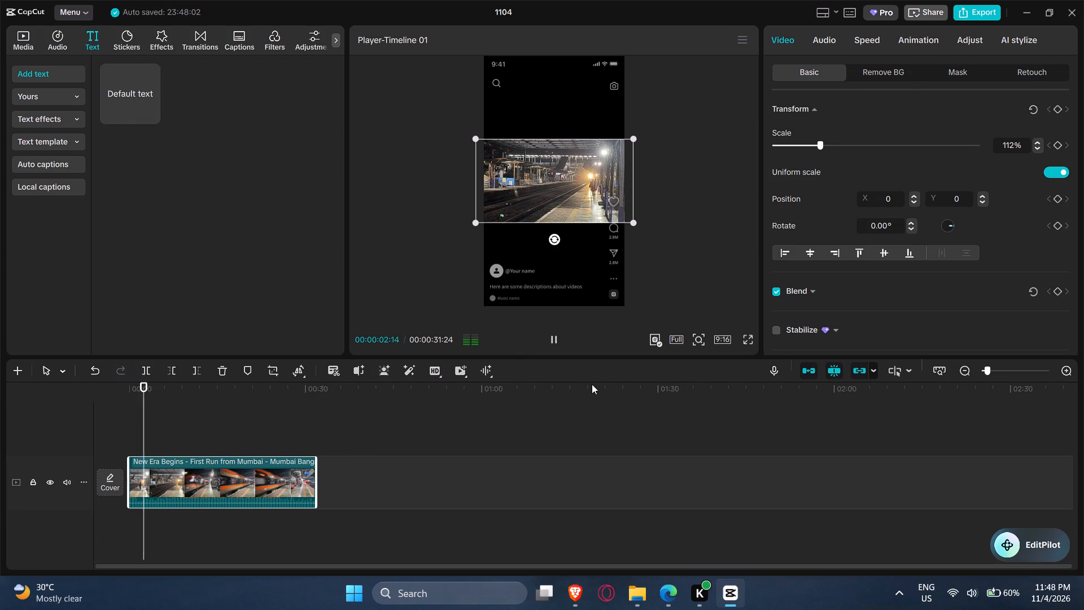
click(600, 393)
click(569, 424)
click(554, 327)
click(556, 348)
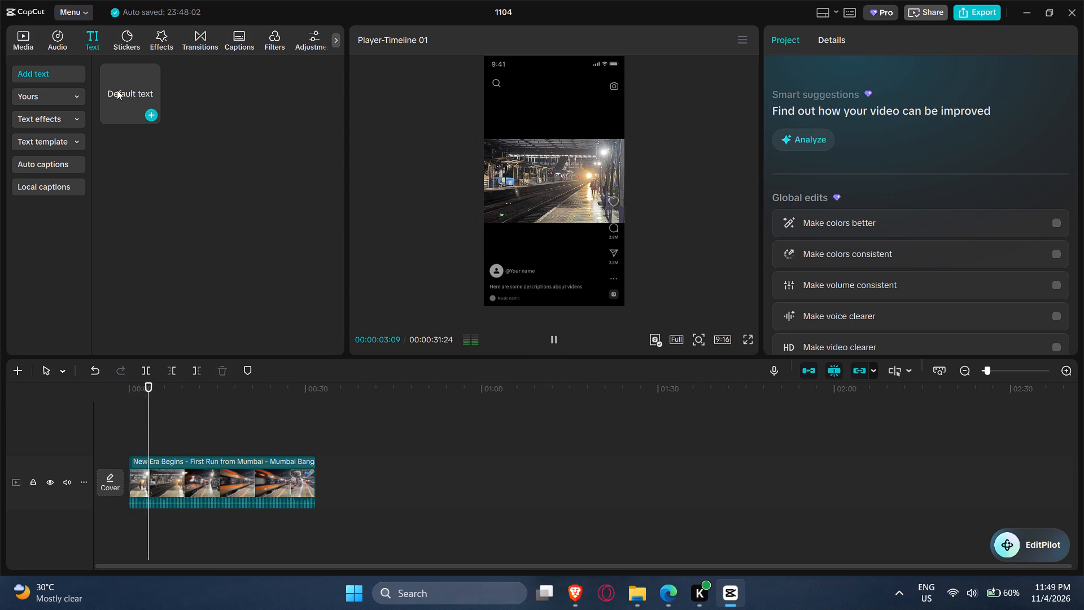
Add a default text layer above the start of the video clip and set its text to "A NEW ERA".
drag(118, 90, 133, 448)
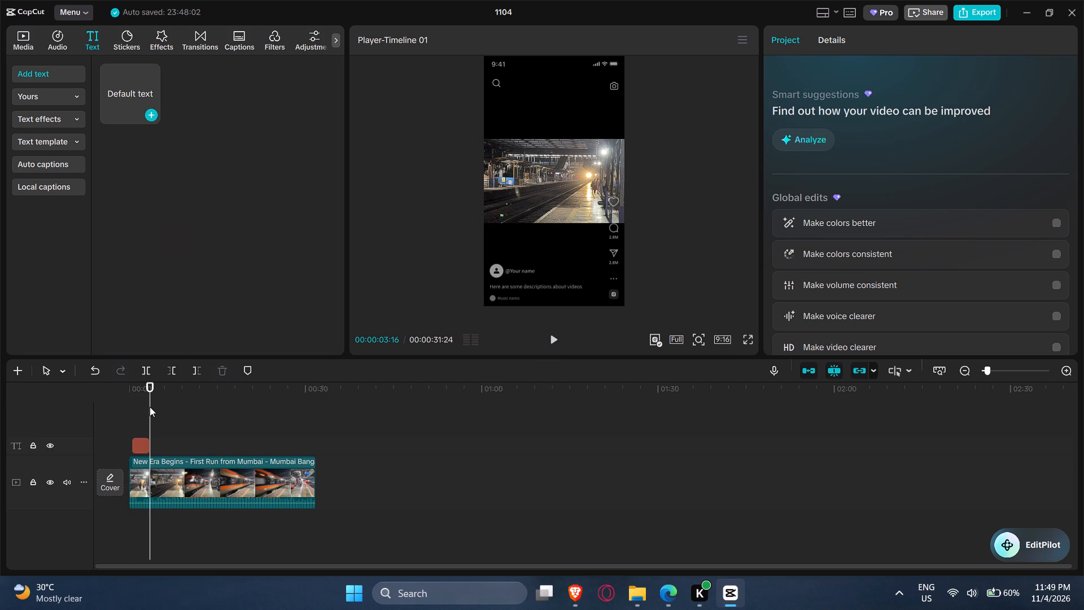
drag(148, 402, 131, 402)
drag(854, 101, 735, 101)
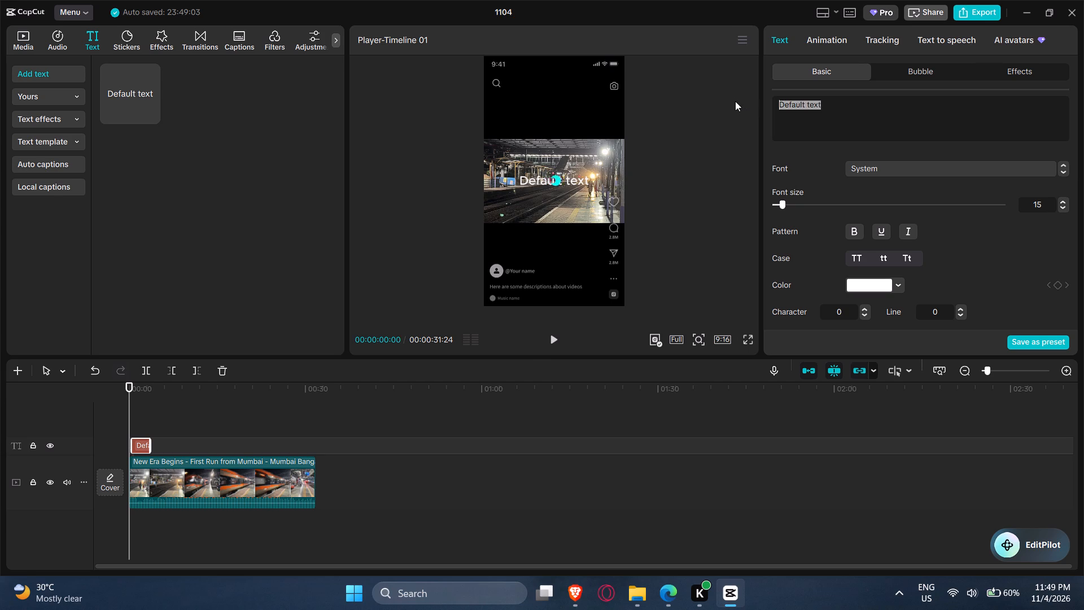
drag(735, 101, 730, 102)
text(A NEW EAR)
key(BackSpace)
key(BackSpace)
text(RA)
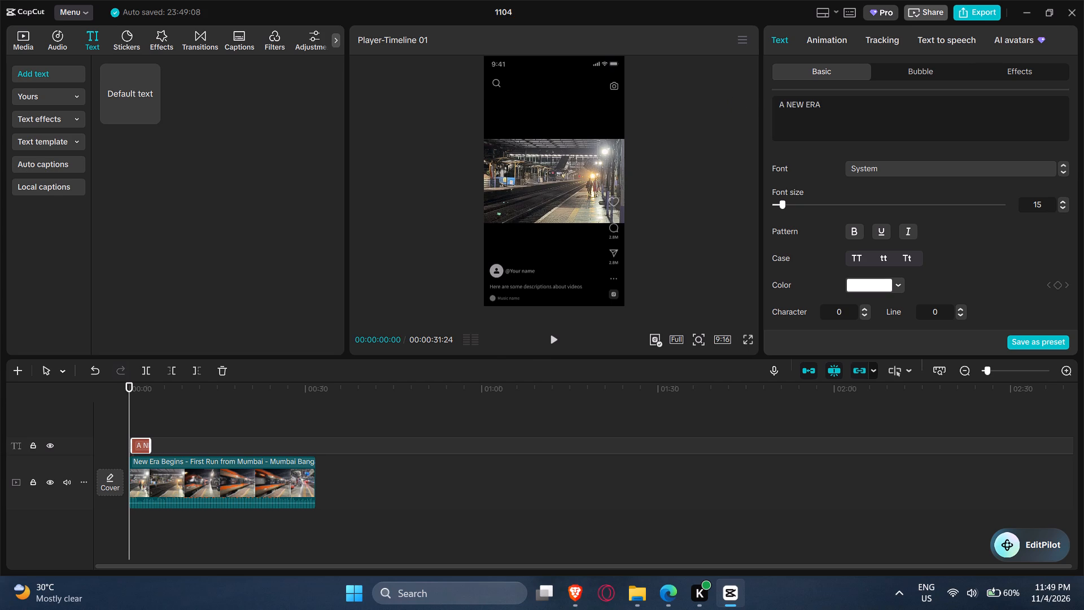
Check the reference reel's caption wording, and rewrite the text layer in mixed case beginning "A New Era of".
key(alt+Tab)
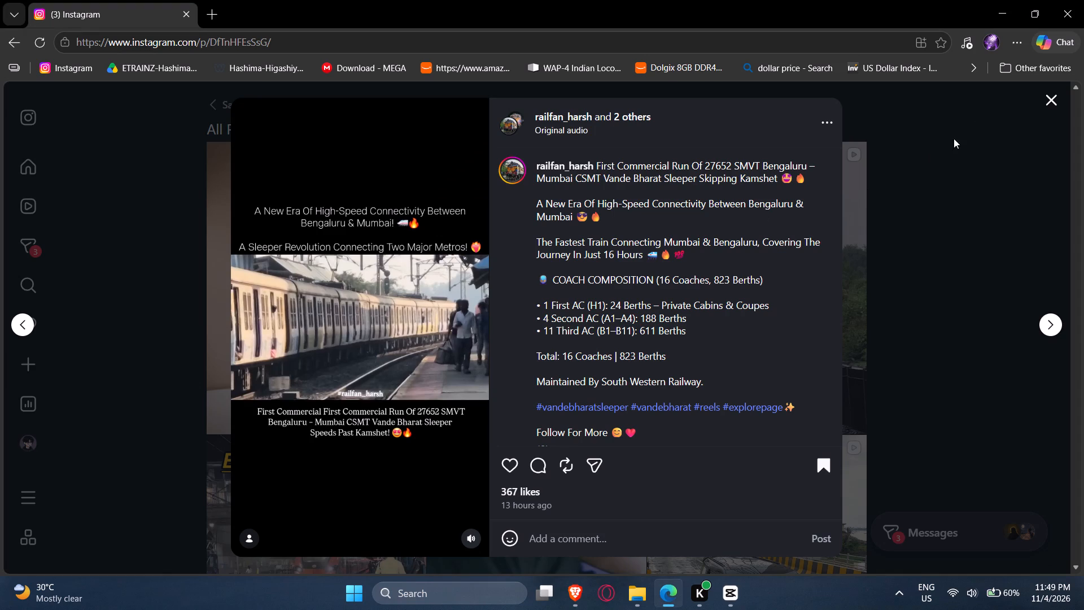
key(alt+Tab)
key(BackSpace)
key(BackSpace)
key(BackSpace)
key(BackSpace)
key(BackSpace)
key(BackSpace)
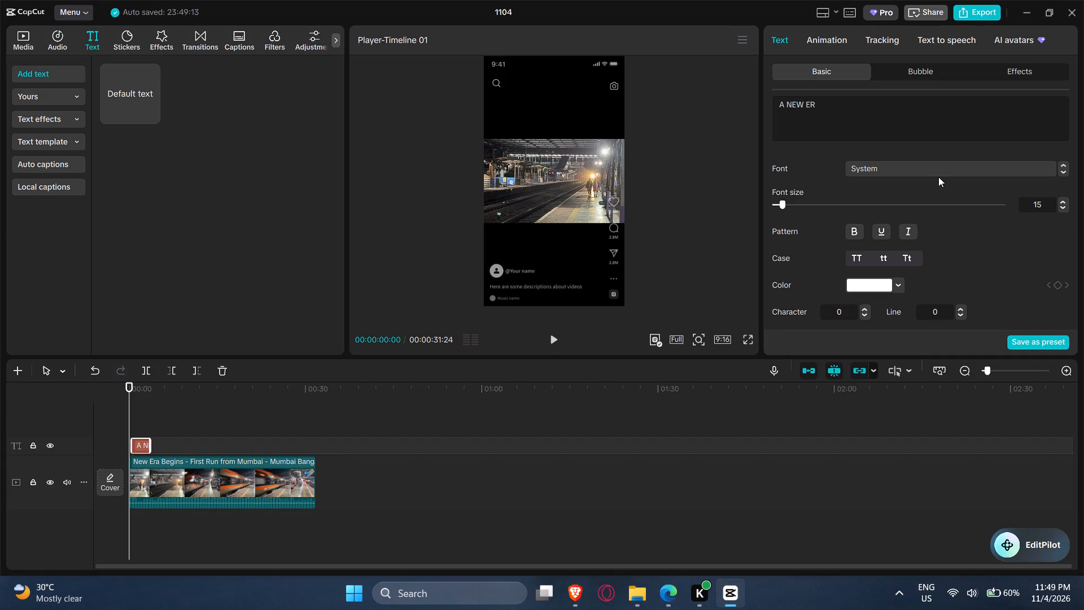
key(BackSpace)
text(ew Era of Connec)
Recheck the reel's wording and continue the caption after "A New Era of" with "High-Speed Connectivity begins".
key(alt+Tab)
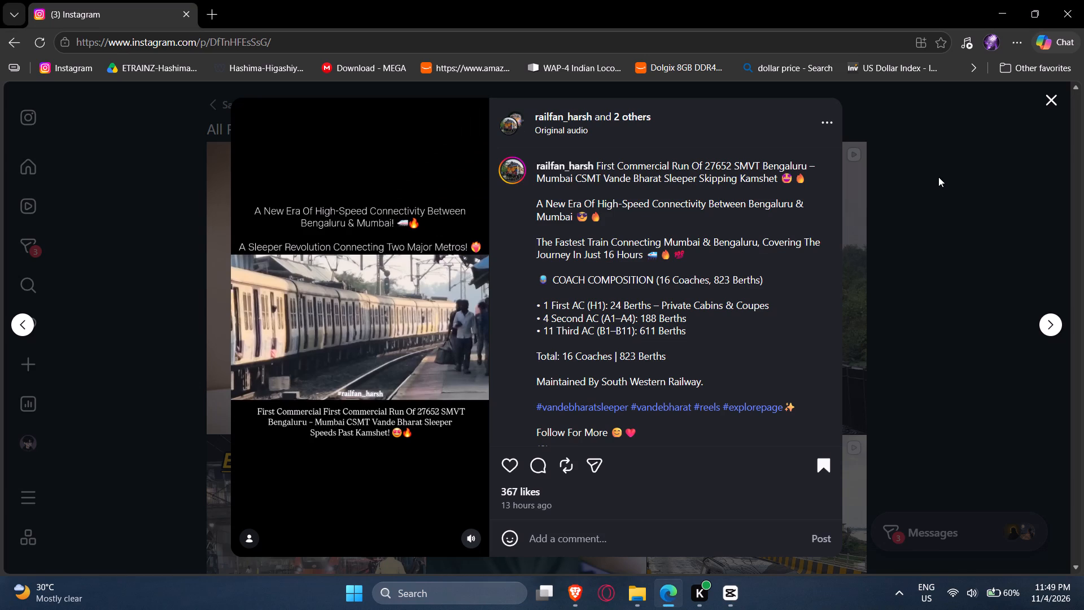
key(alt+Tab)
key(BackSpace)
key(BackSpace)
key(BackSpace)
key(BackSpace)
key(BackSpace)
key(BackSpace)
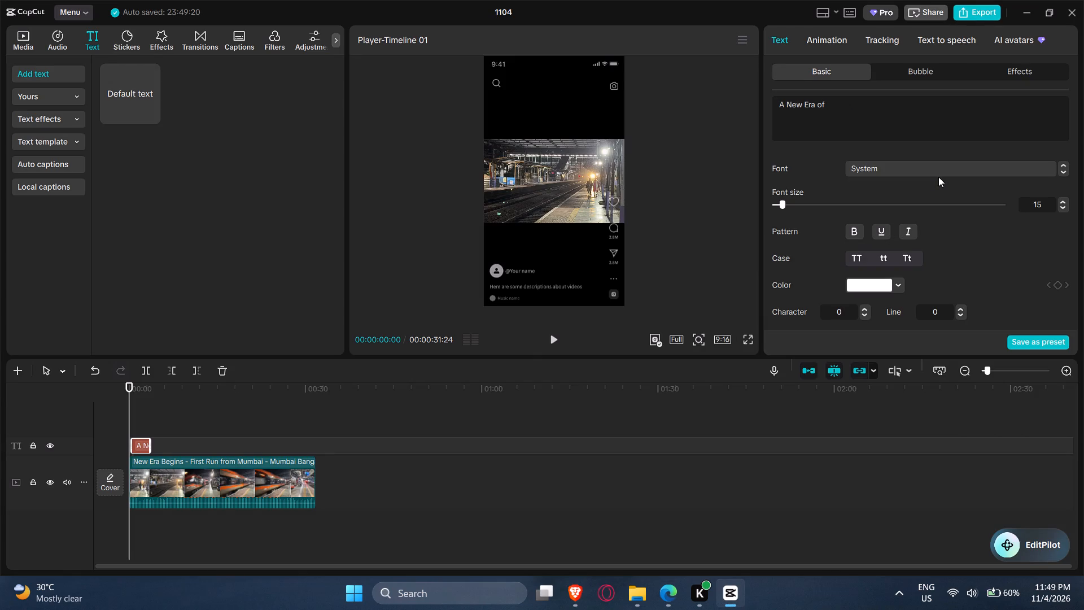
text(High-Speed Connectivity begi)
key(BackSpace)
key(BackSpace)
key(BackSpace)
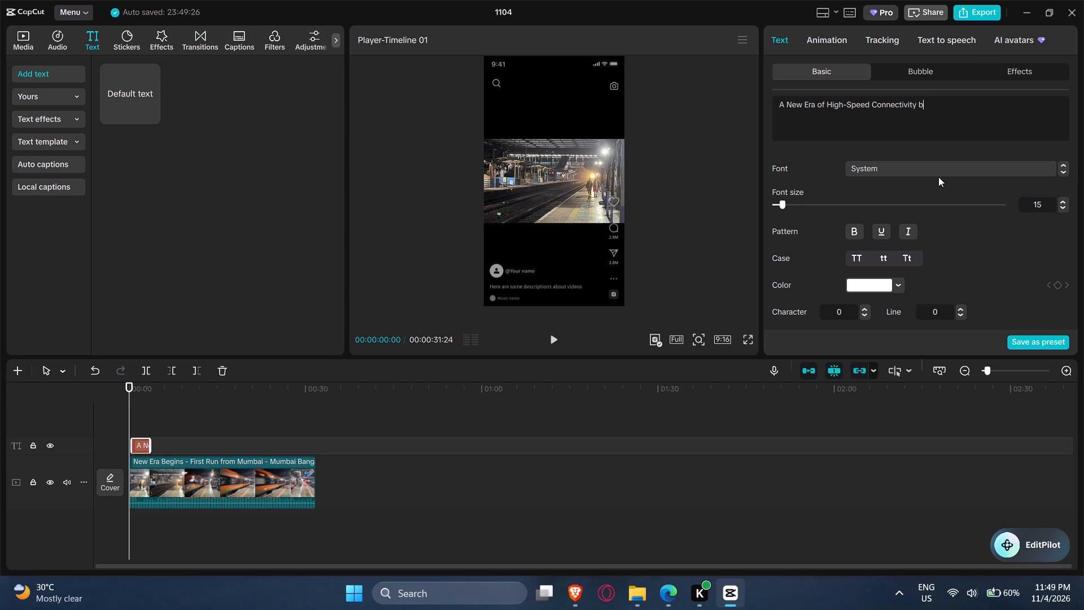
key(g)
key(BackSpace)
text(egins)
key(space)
Consult the reel again, end the caption's first line with "between" and enter "Bengaluru - Mumbai" on the second line.
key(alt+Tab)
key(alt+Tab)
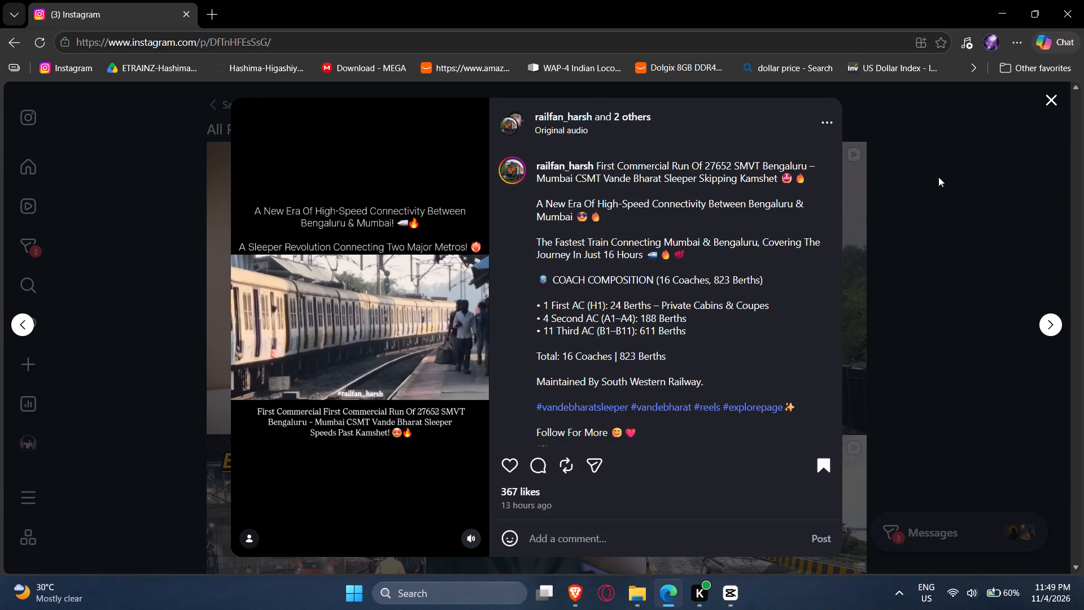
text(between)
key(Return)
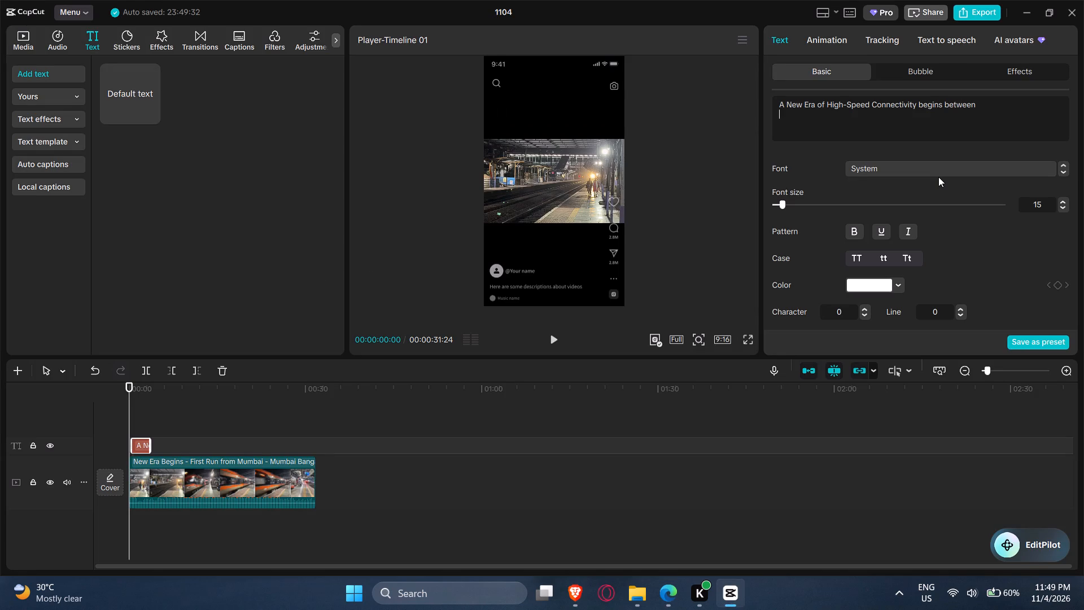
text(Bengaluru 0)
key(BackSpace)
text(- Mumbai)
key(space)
Following the reel's wording, leave a blank line below "Bengaluru - Mumbai" and start a new sentence with "A Sleep Revolution".
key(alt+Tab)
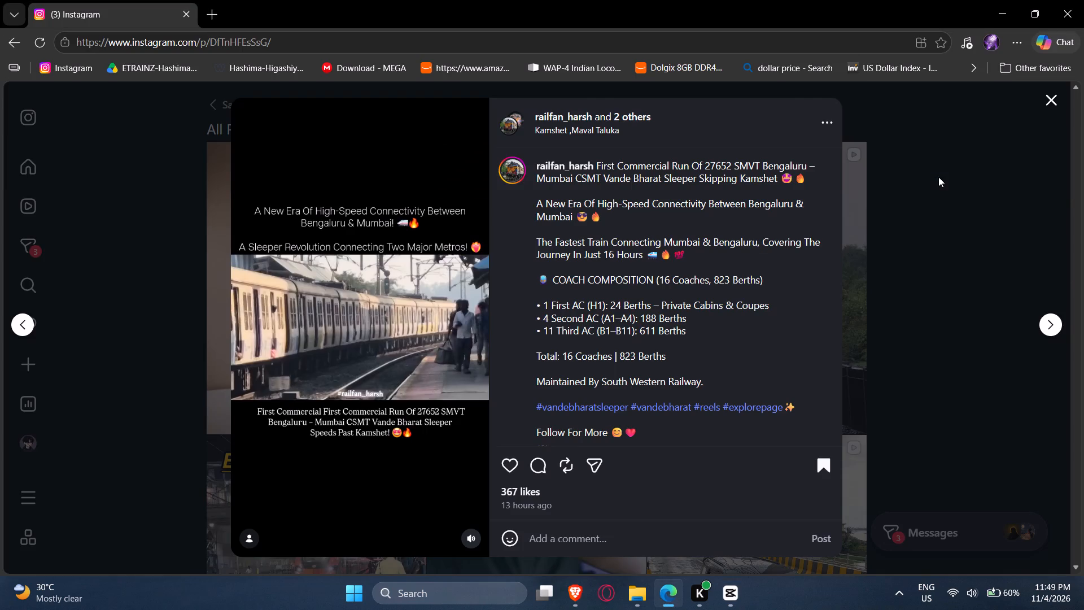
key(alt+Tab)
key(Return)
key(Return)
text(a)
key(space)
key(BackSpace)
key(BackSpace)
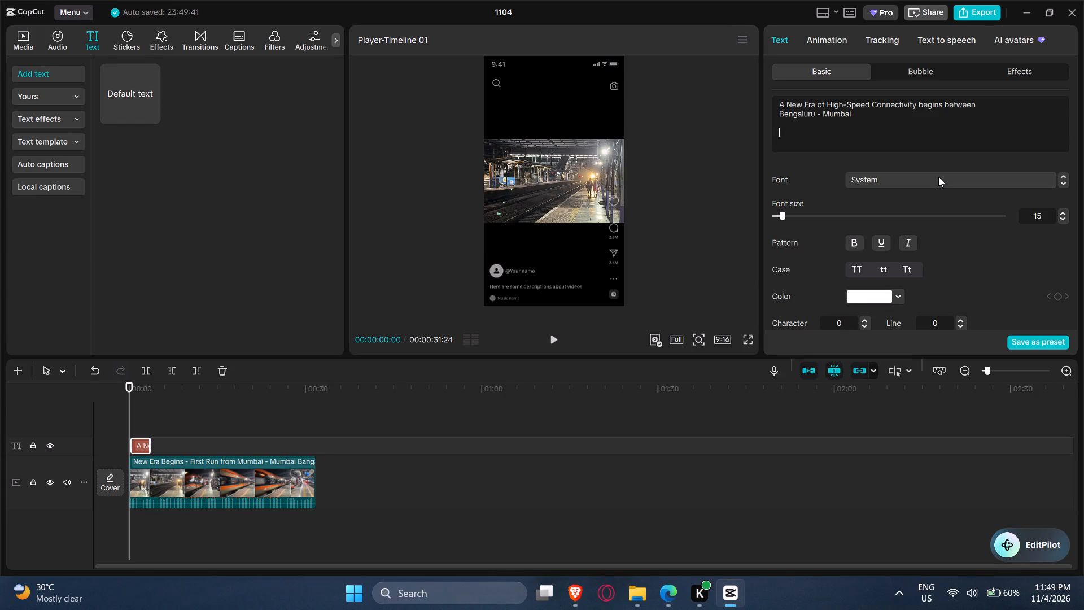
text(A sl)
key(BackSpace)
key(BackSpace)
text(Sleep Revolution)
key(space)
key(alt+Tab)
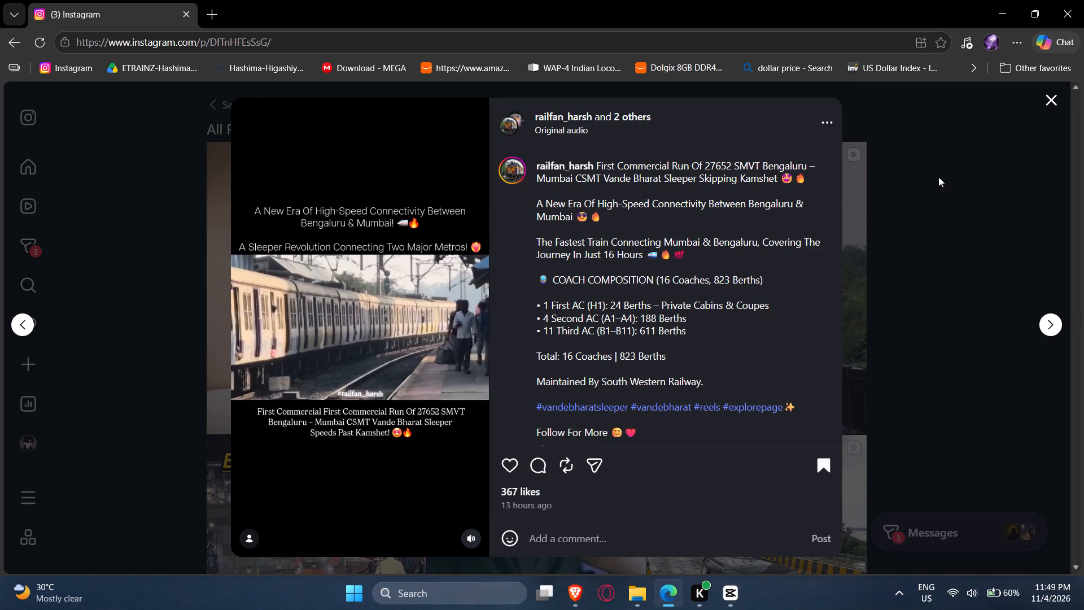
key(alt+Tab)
Change the text to "A New Era of High-Speed Connectivity begins between Bengaluru - Mumbai" and "A Sleep Revolution connectiong Two Big Major Cities".
text(connectiong Two)
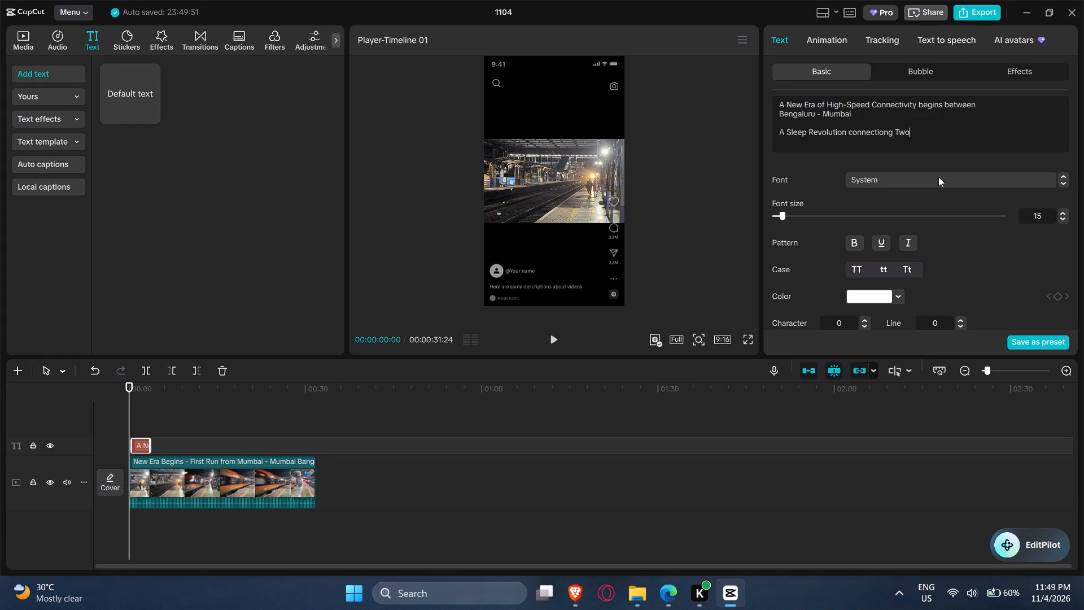
key(space)
text(Big Major Citti)
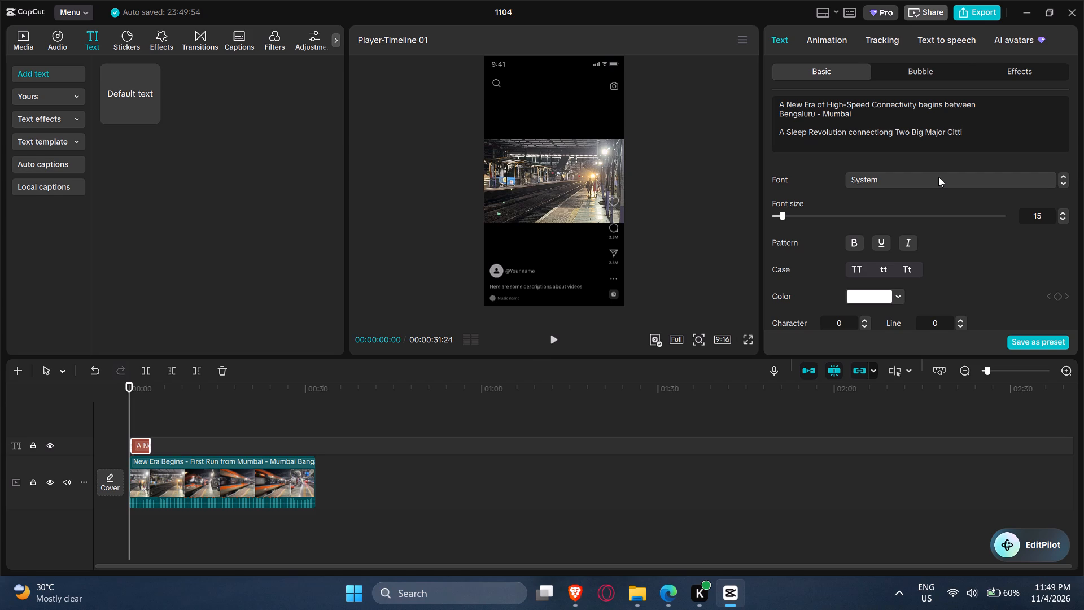
key(BackSpace)
key(BackSpace)
key(e)
key(BackSpace)
text(ies)
key(space)
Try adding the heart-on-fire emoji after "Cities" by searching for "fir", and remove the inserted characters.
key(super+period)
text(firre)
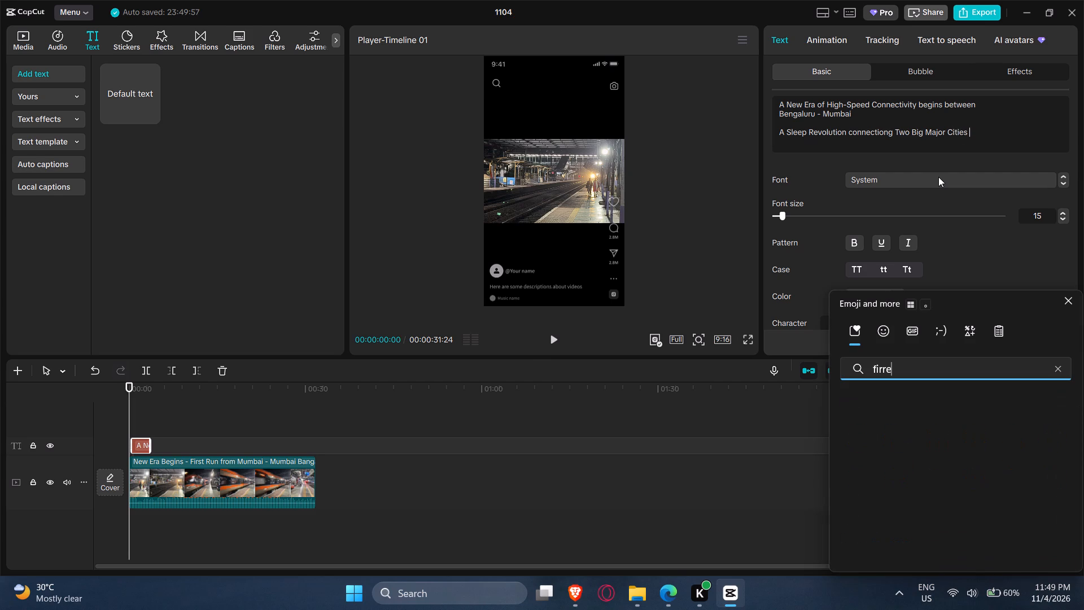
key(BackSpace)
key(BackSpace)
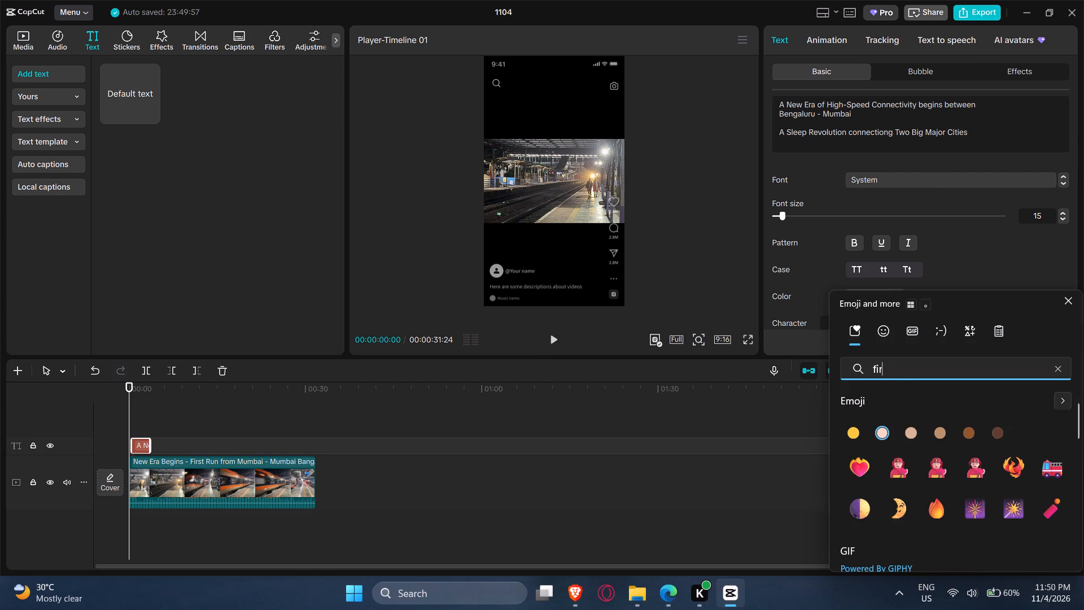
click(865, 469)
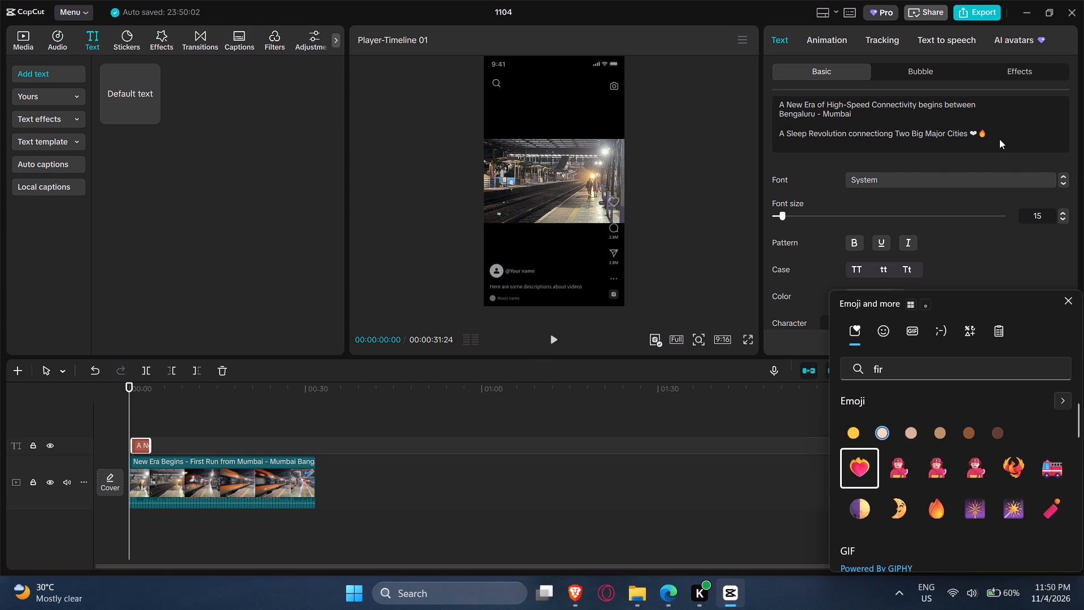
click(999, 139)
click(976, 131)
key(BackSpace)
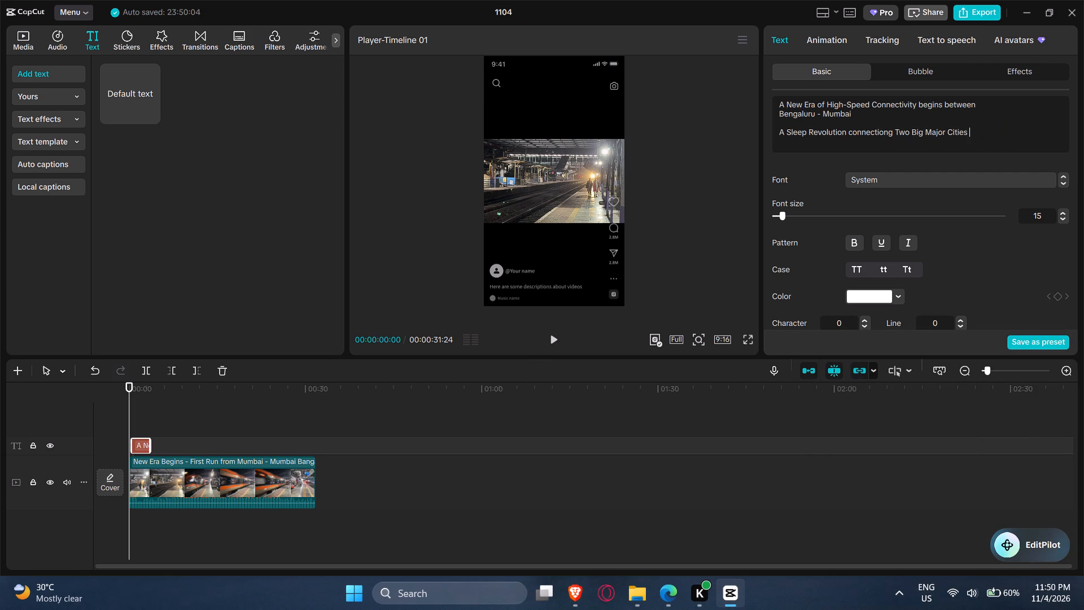
Add the fire emoji after "Cities" in the caption text by searching the emoji picker for "fire".
key(super+period)
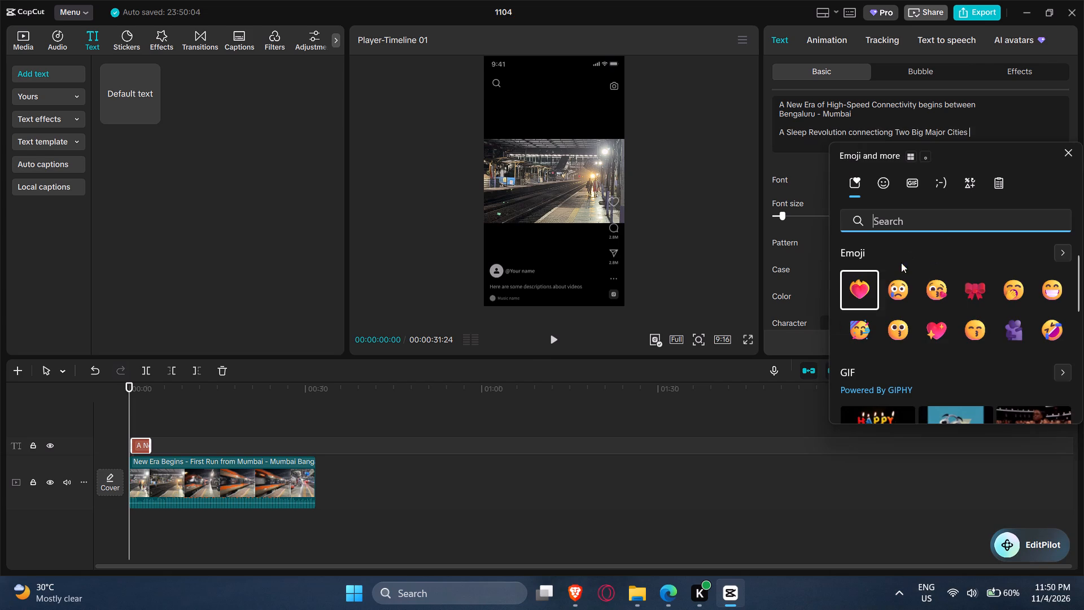
text(fo)
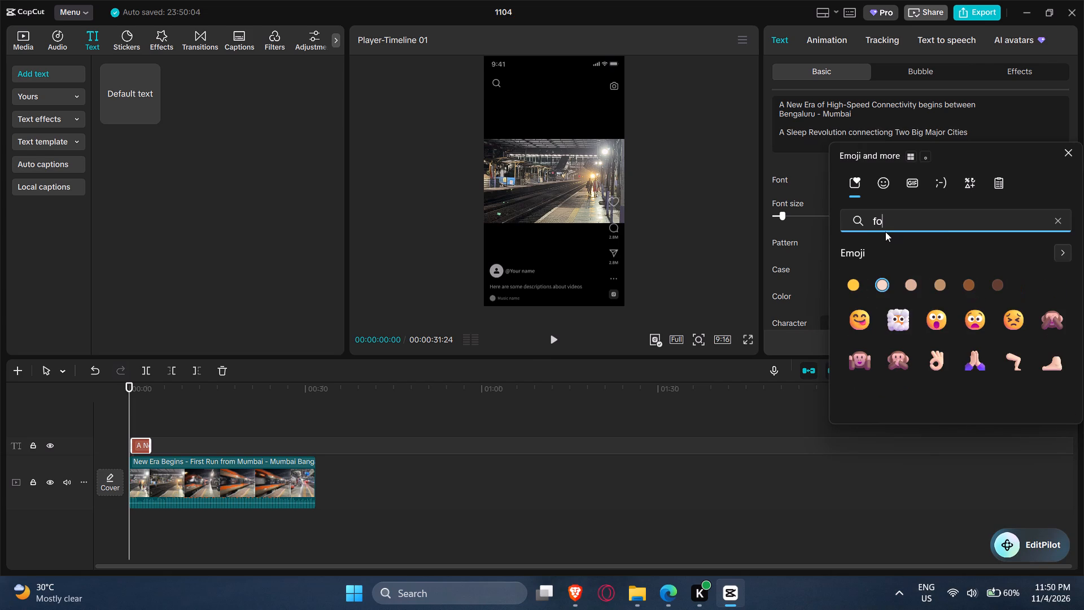
key(BackSpace)
text(ir)
key(e)
click(861, 320)
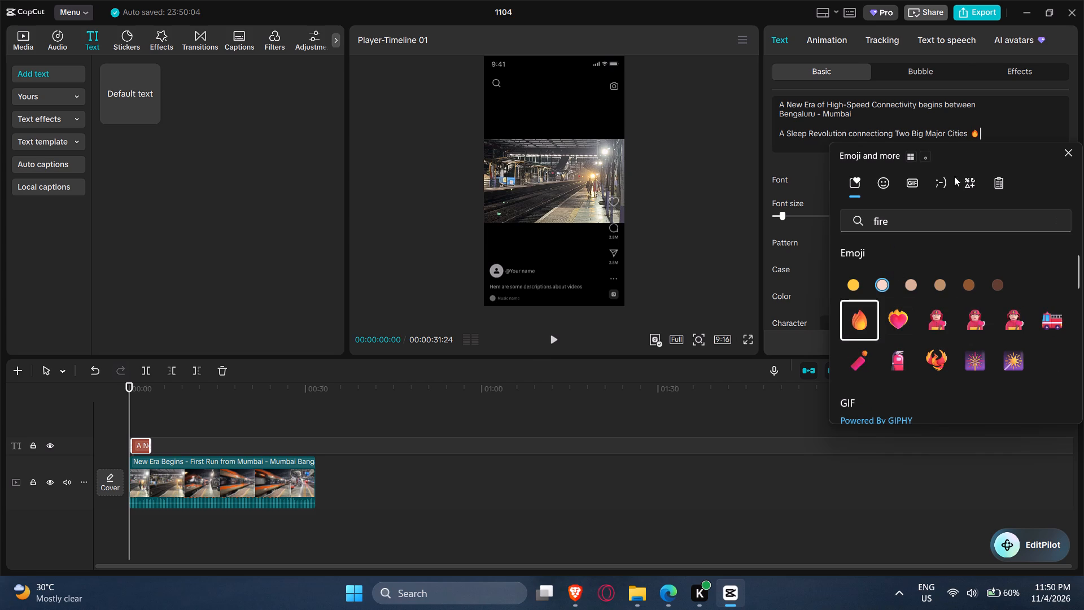
click(980, 130)
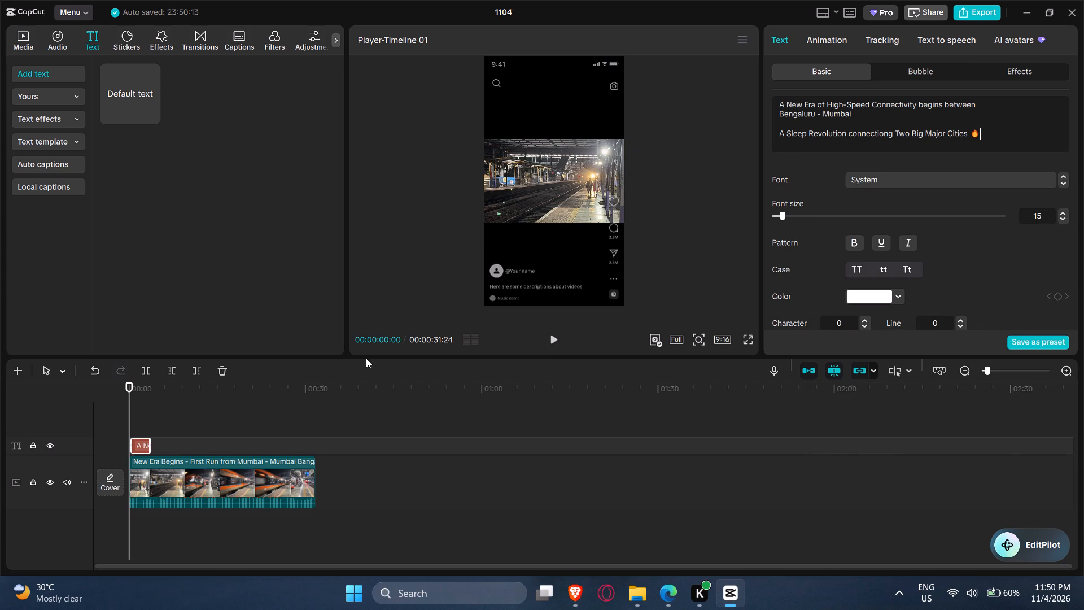
Extend the text layer so it spans the full length of the video clip.
drag(151, 445, 317, 453)
drag(132, 446, 117, 446)
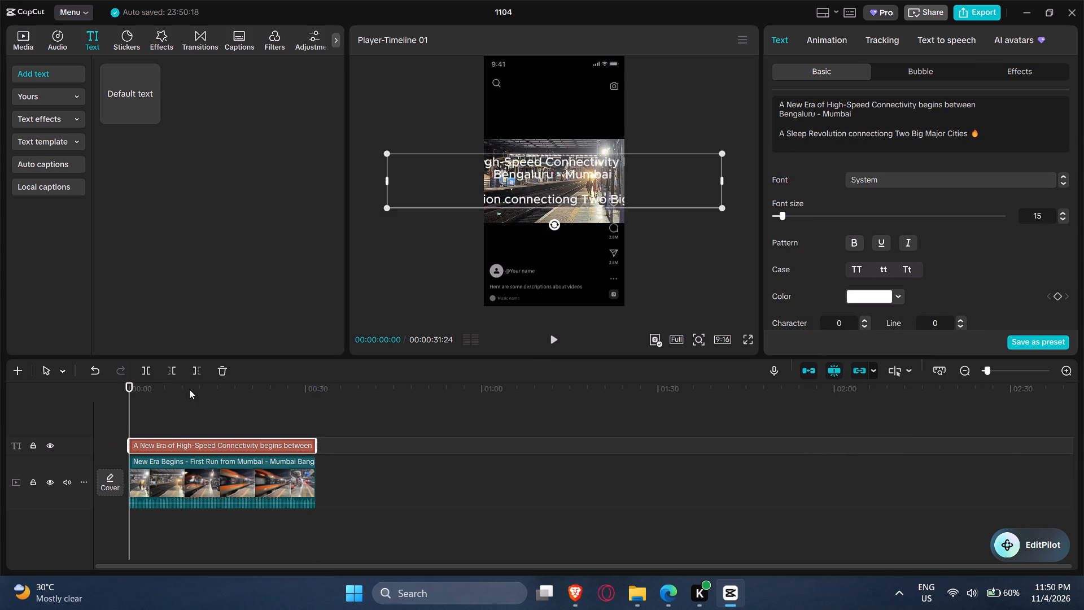
Shrink the caption to fit inside the frame width, place it just above the footage, and preview it in full screen.
drag(722, 210, 580, 182)
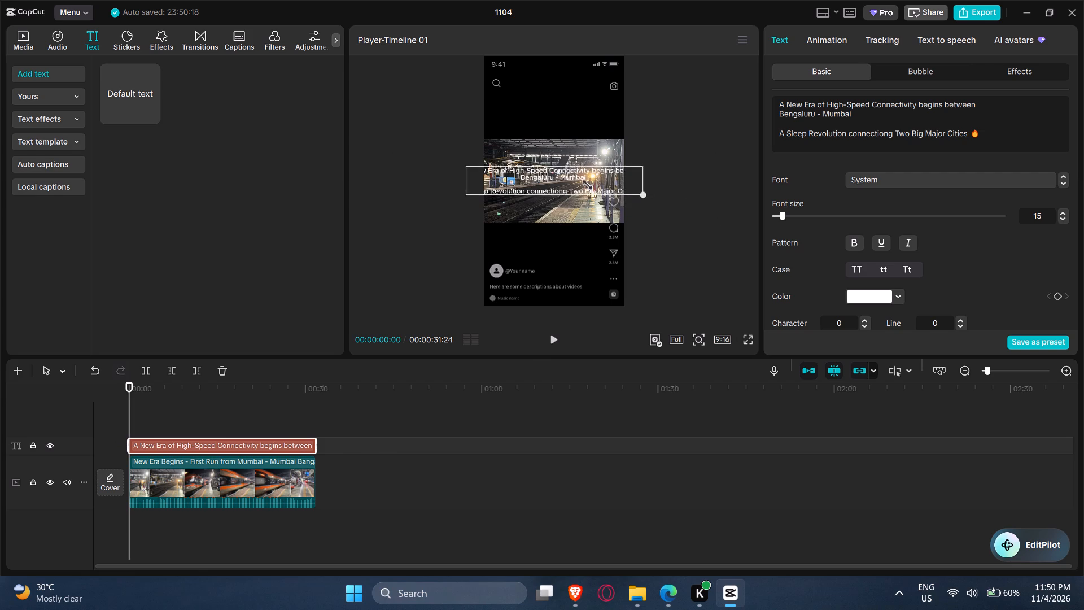
drag(580, 182, 553, 176)
drag(564, 180, 567, 121)
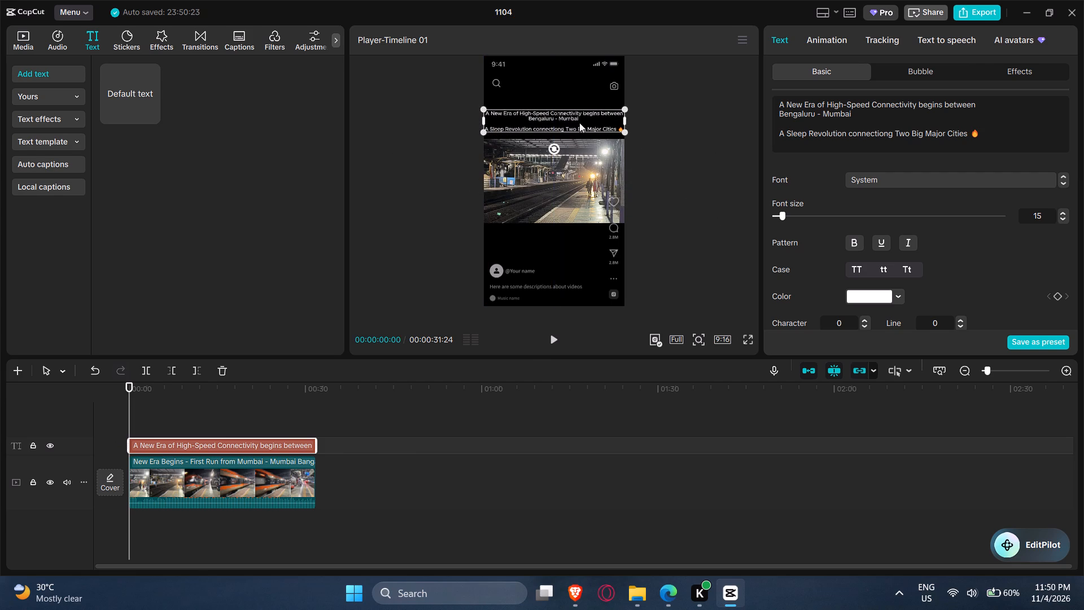
click(614, 129)
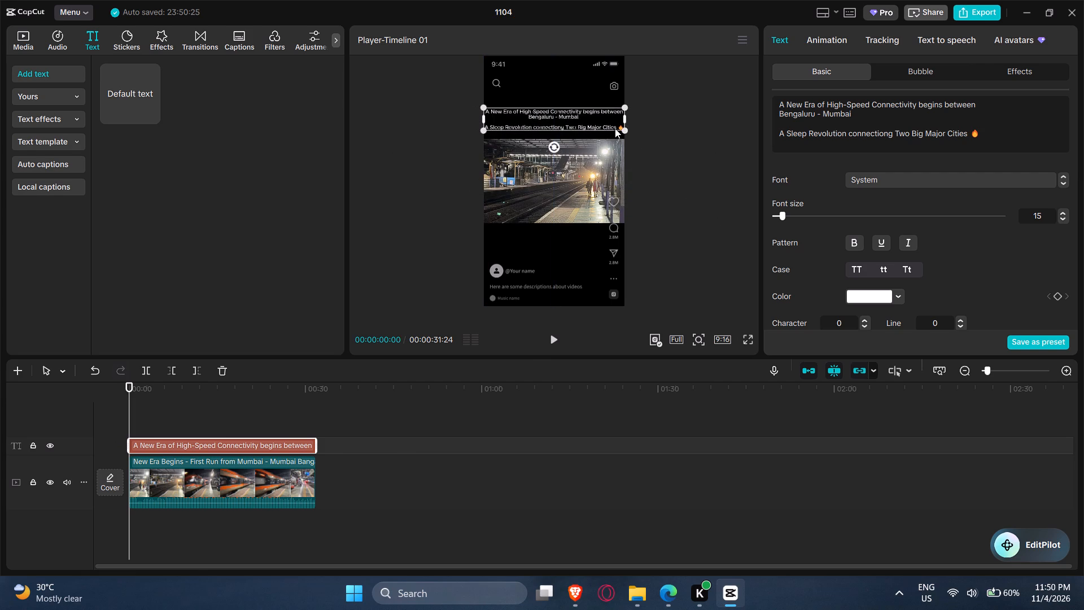
drag(623, 128, 610, 126)
click(748, 344)
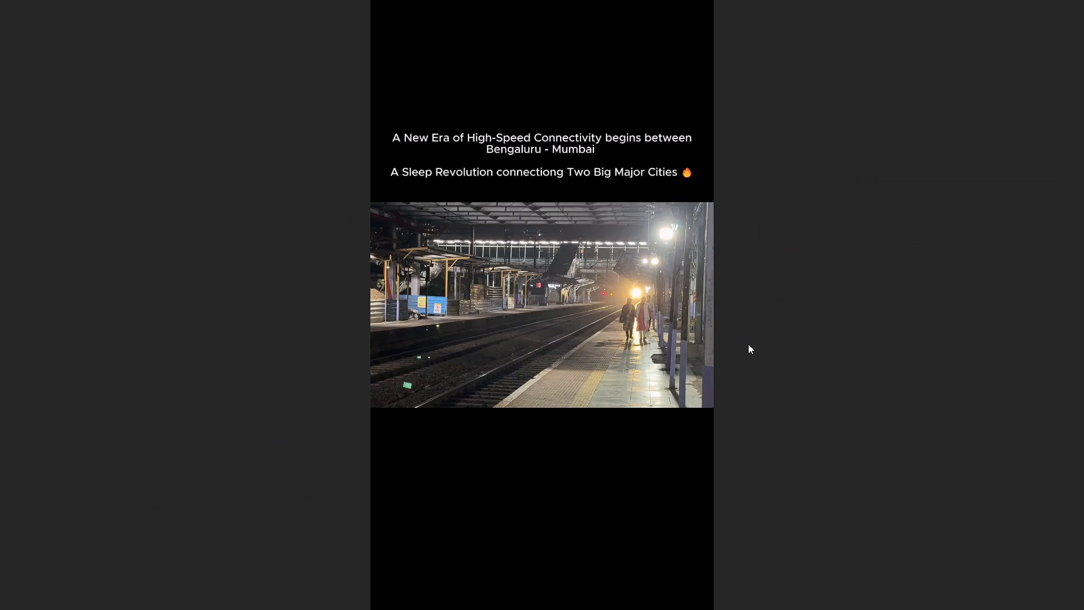
key(space)
key(space)
key(Escape)
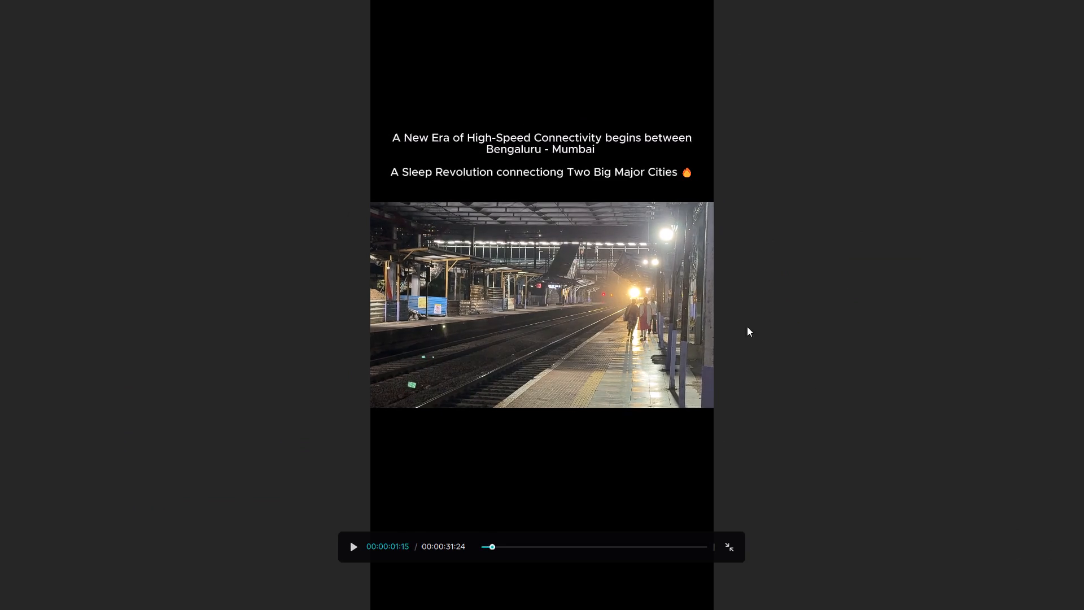
Add another blank line after "Bengaluru - Mumbai", readjust the caption's position above the footage, and preview it in full screen.
click(890, 115)
key(Return)
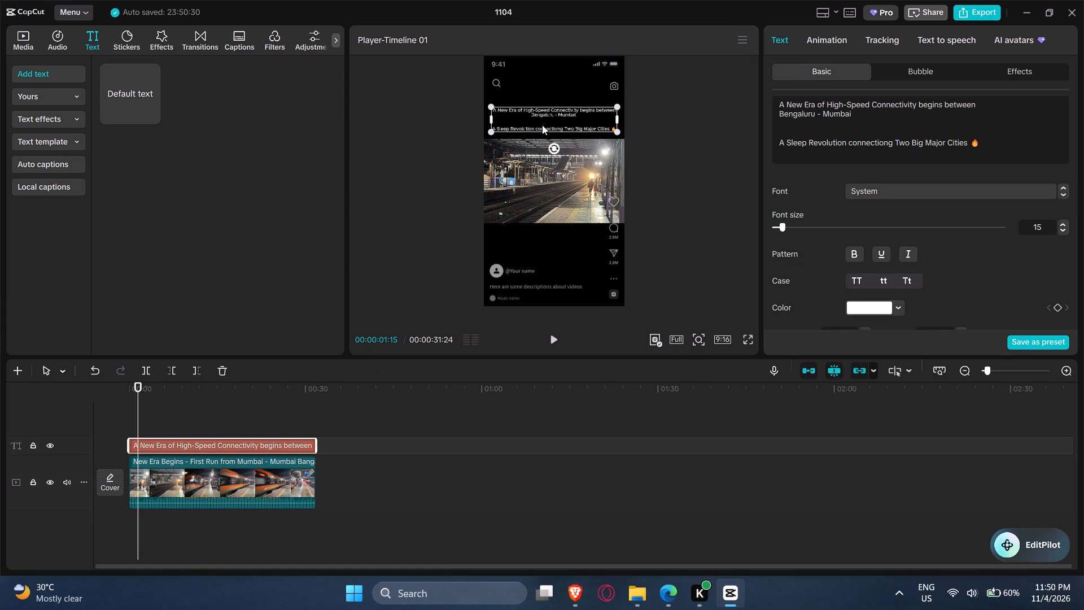
drag(546, 125, 548, 119)
drag(553, 109, 556, 117)
click(745, 335)
key(space)
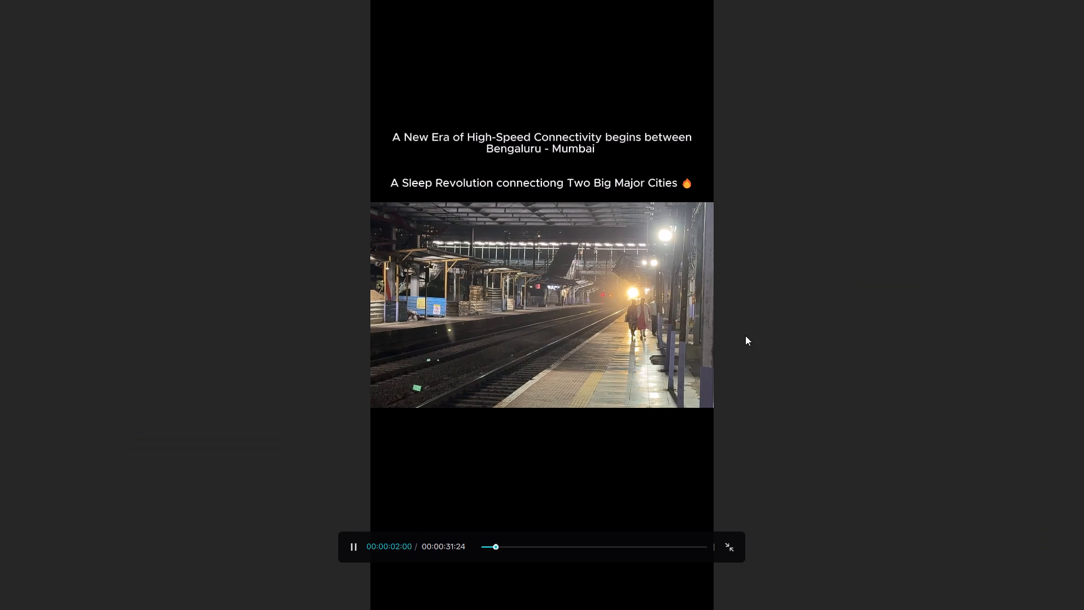
key(Escape)
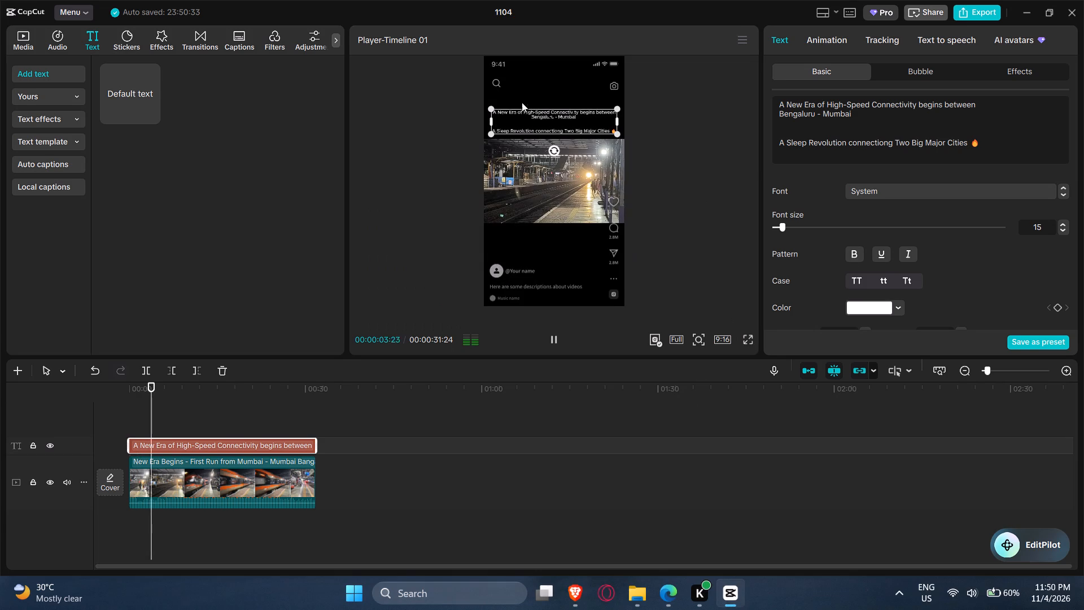
Enlarge the caption until it spans the full frame width, and preview it in full screen.
click(490, 107)
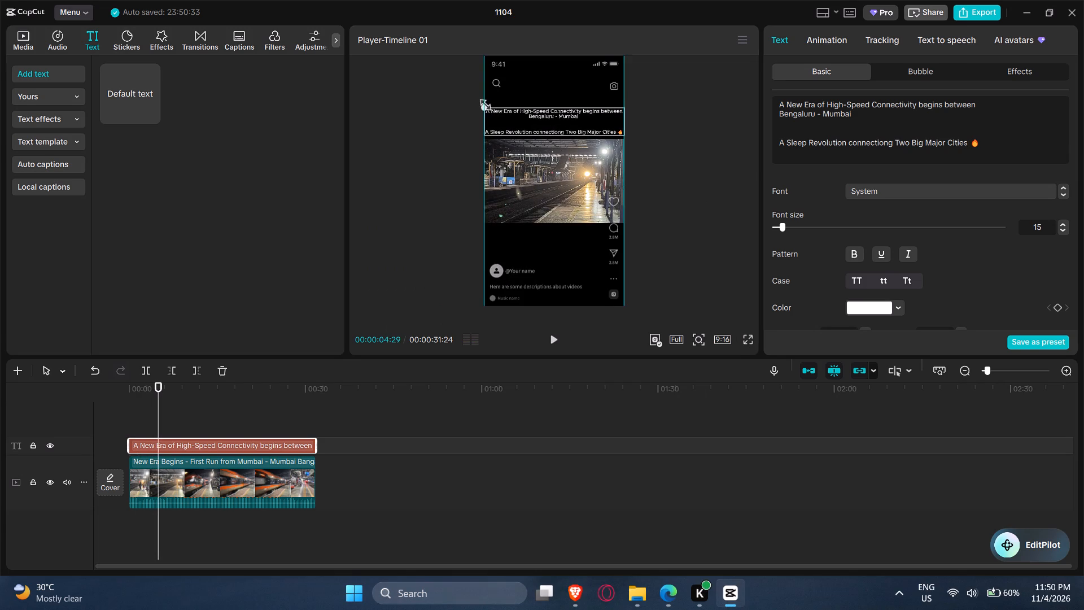
click(746, 333)
click(744, 329)
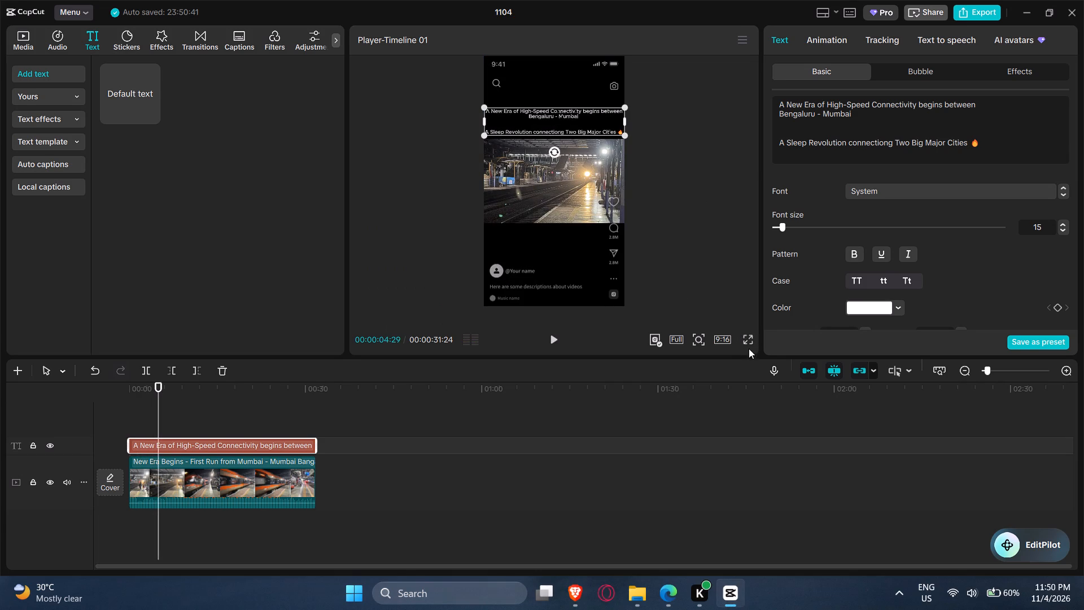
click(749, 348)
click(749, 343)
key(space)
key(Escape)
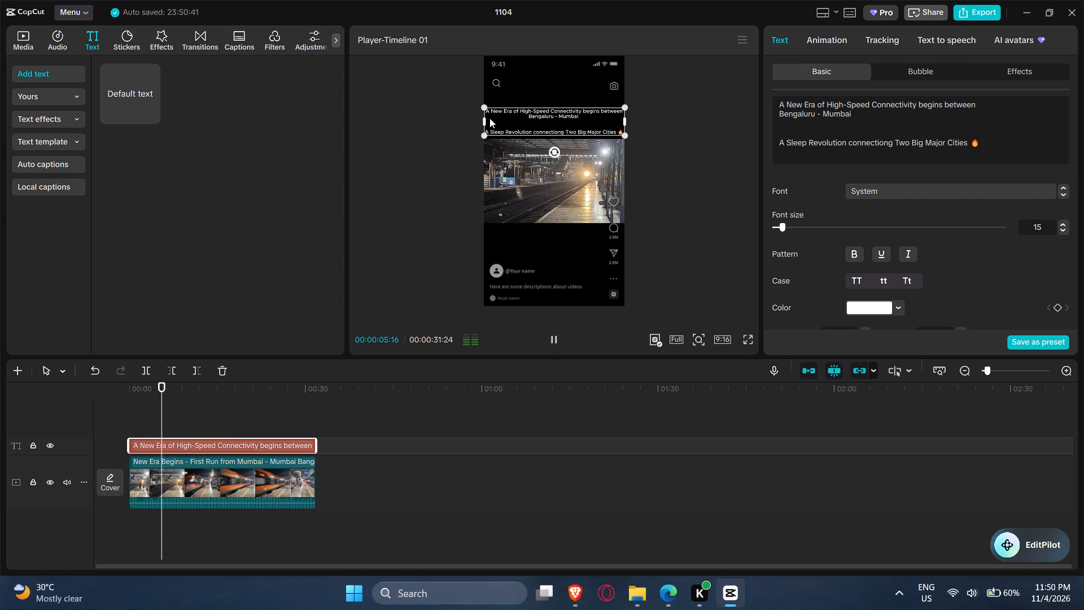
Narrow the caption's text box so its lines wrap, centre it, raise it clear of the footage, and preview the placement.
drag(483, 120, 491, 123)
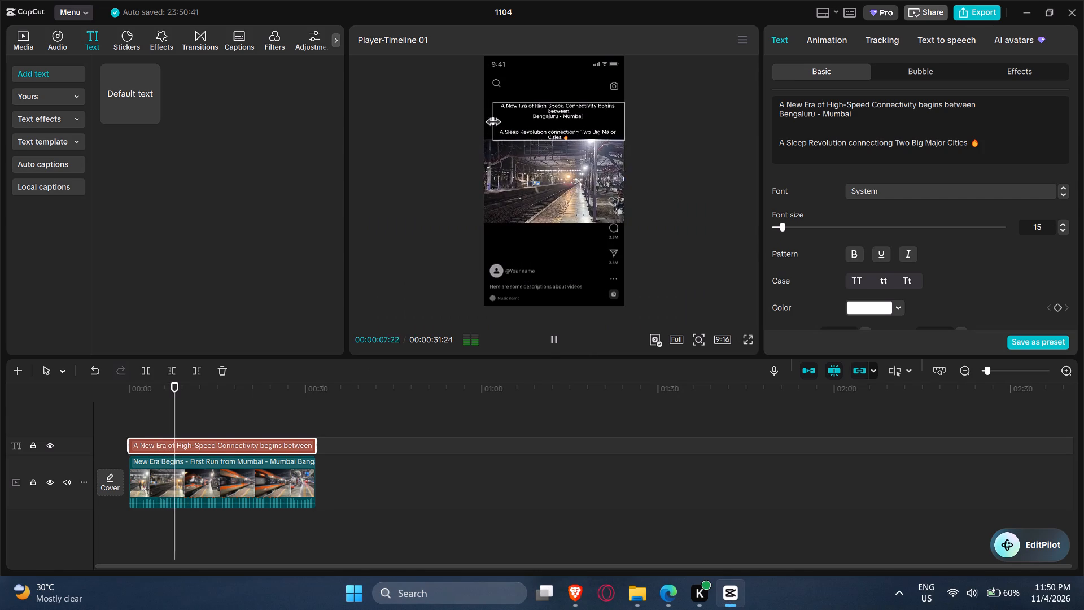
drag(491, 123, 496, 122)
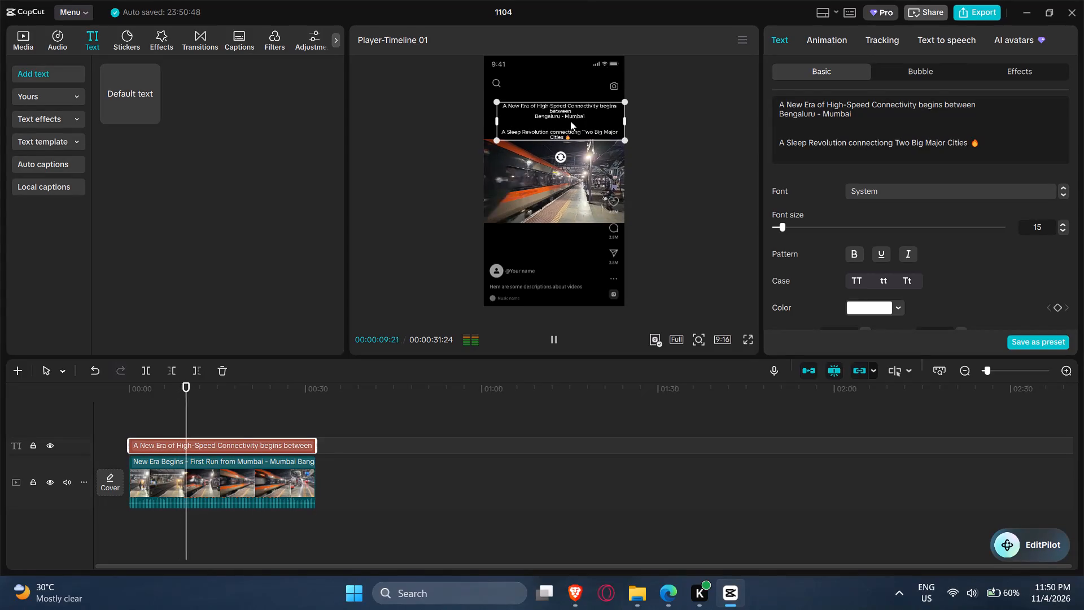
drag(570, 121, 562, 120)
click(564, 112)
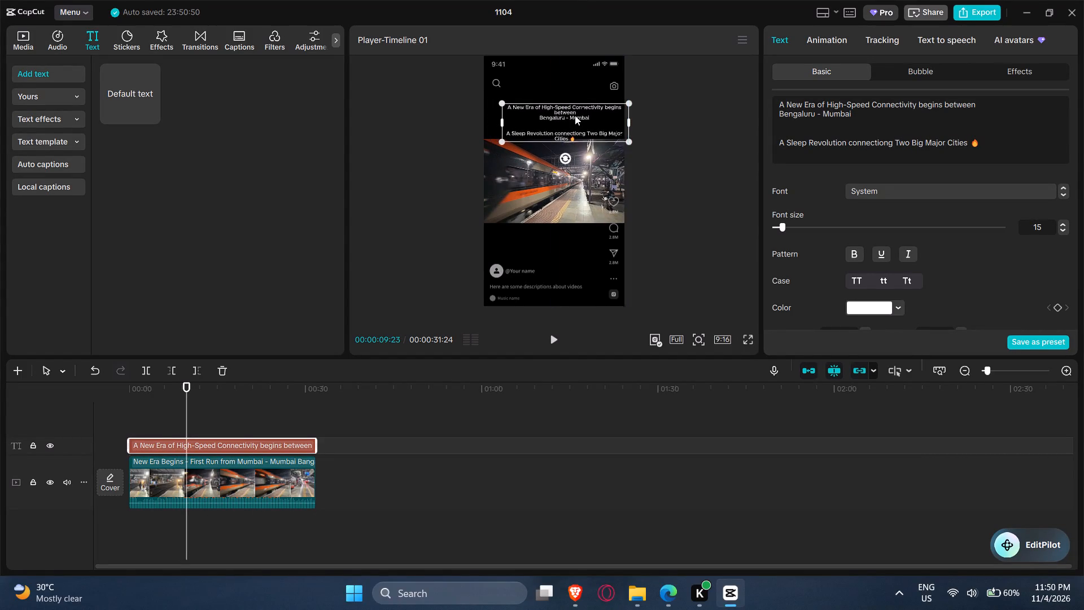
click(744, 337)
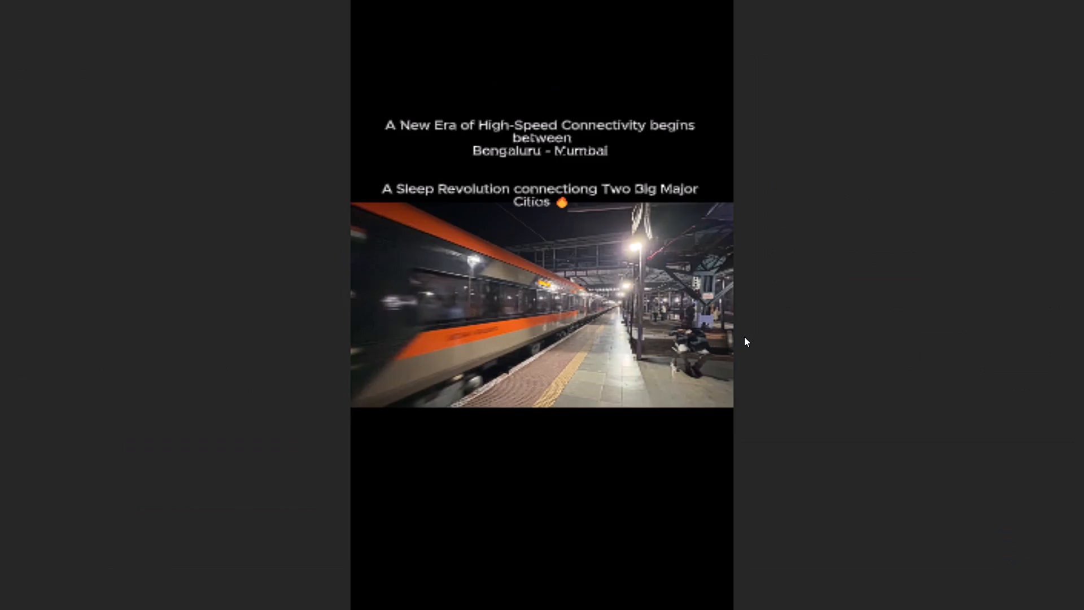
key(space)
key(Escape)
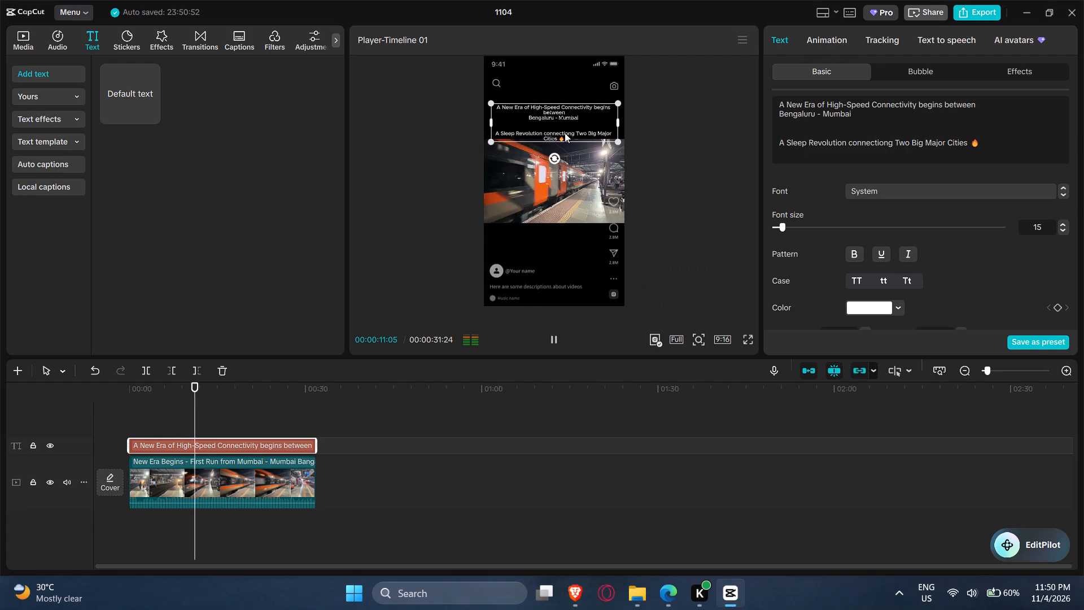
drag(565, 133, 567, 120)
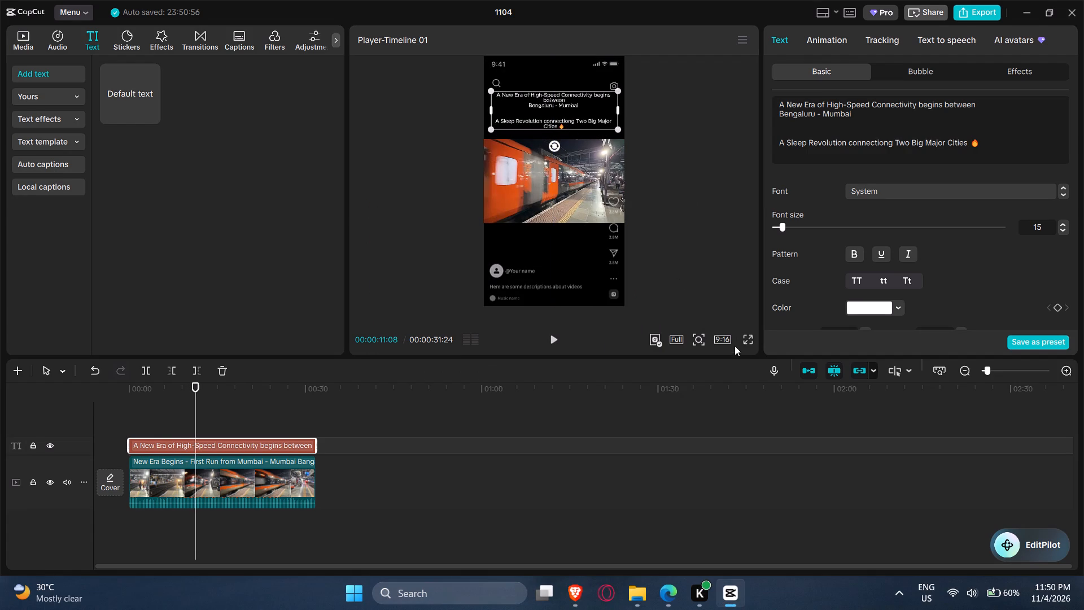
click(744, 340)
key(space)
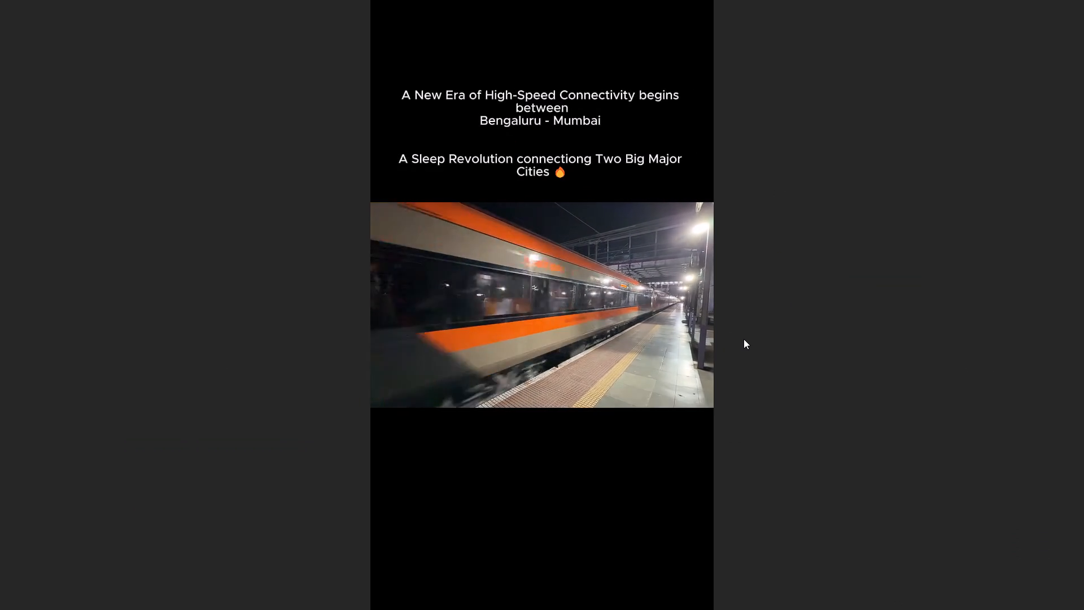
key(Escape)
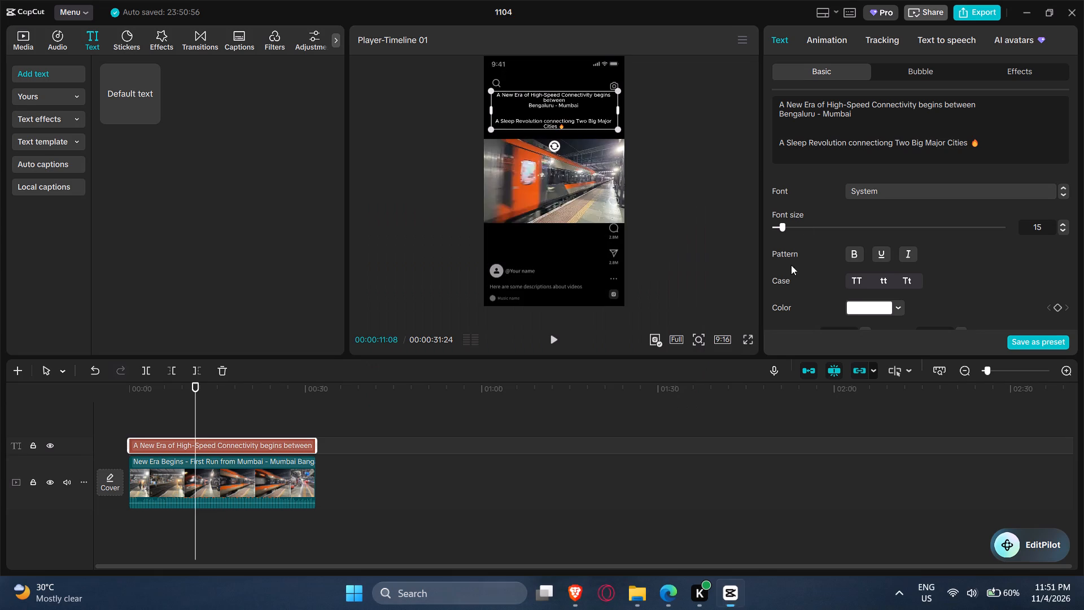
Insert a round pushpin emoji and a space before "Bengaluru - Mumbai" in the caption, and preview it in full screen.
click(782, 112)
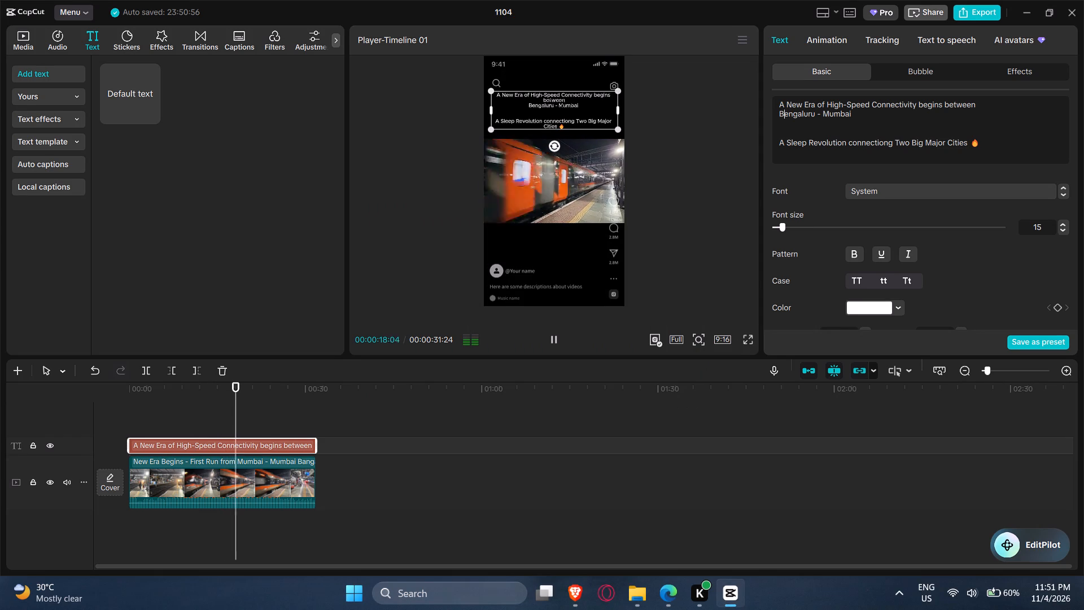
click(779, 112)
click(779, 112)
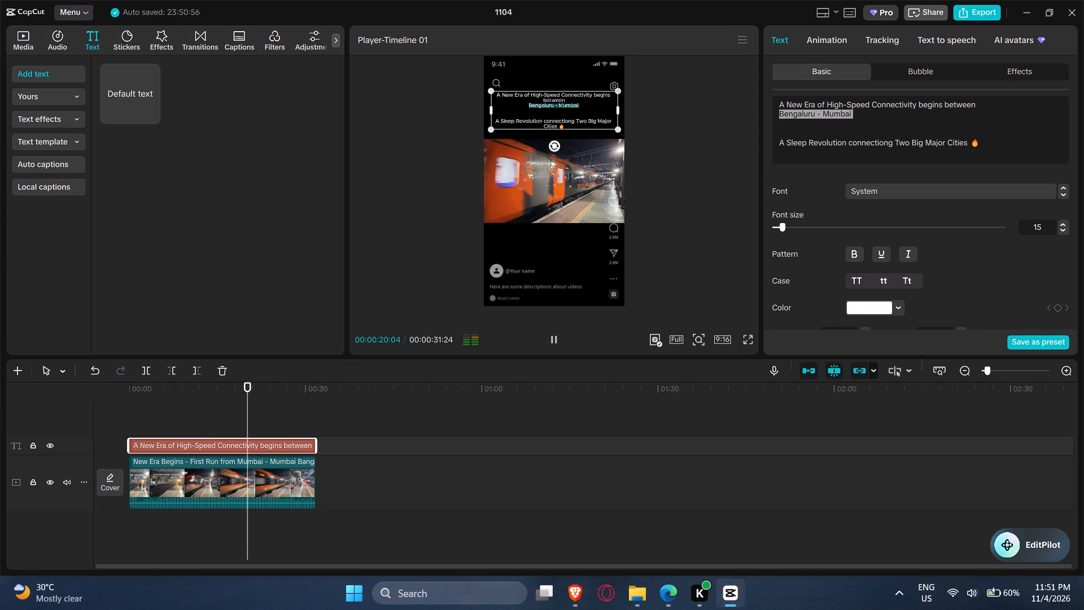
click(823, 133)
key(Up)
key(Up)
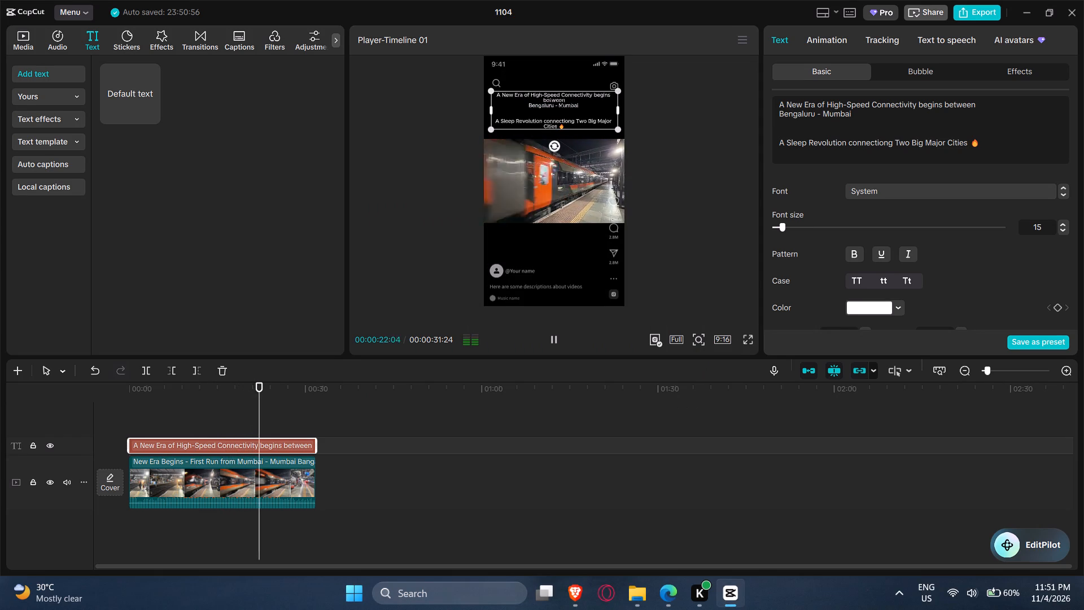
key(super+period)
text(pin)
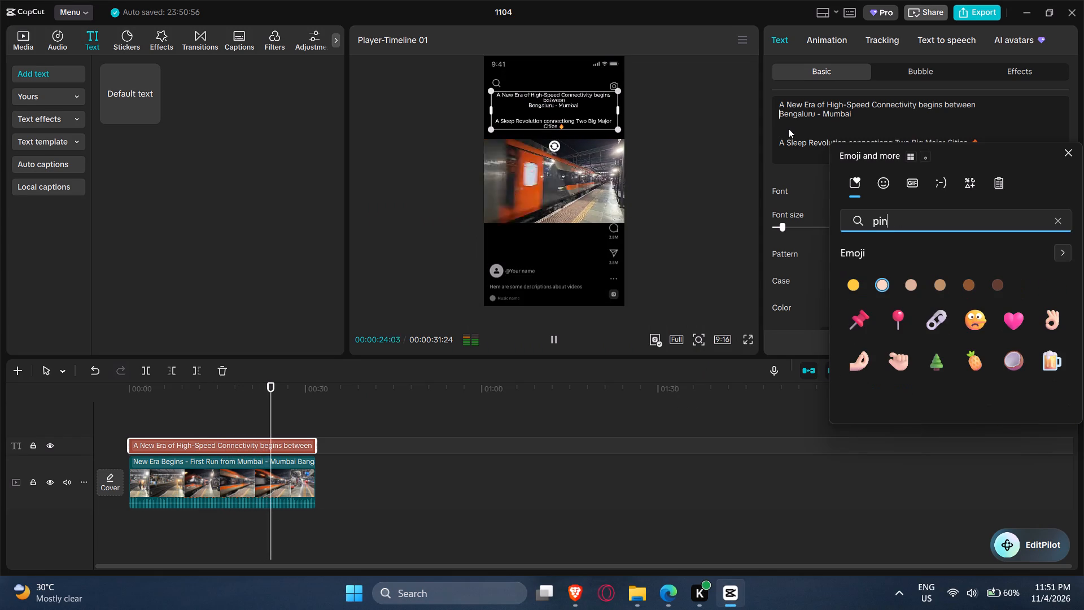
click(896, 324)
click(794, 112)
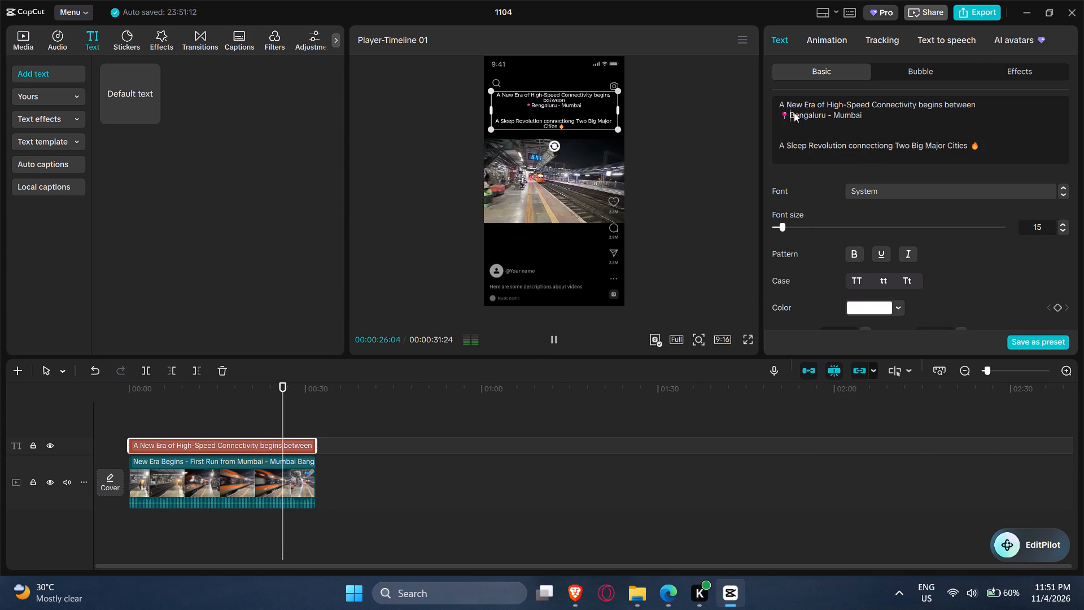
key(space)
click(745, 336)
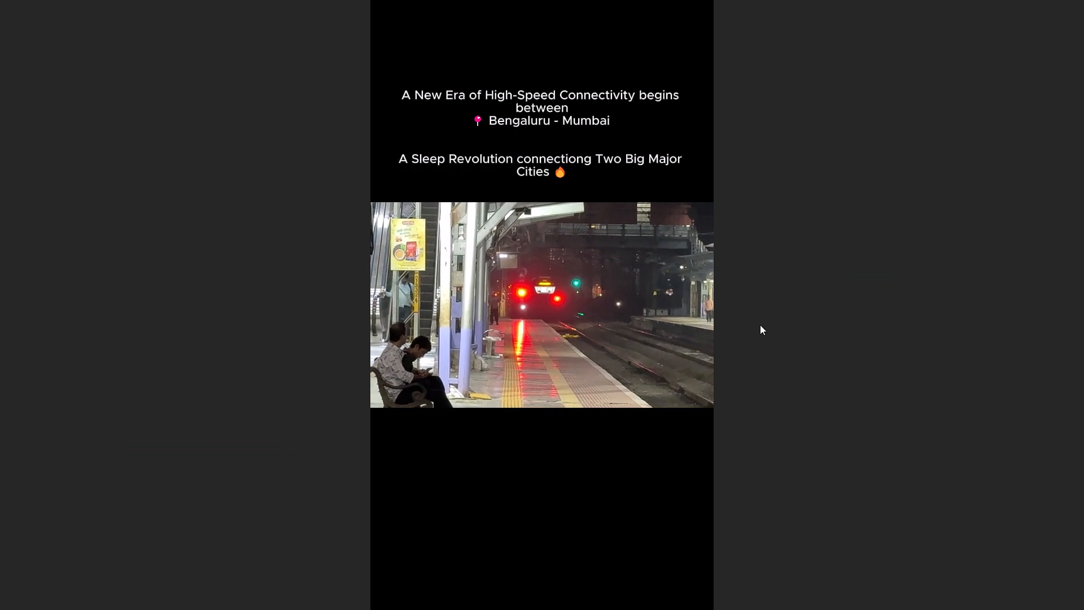
key(Escape)
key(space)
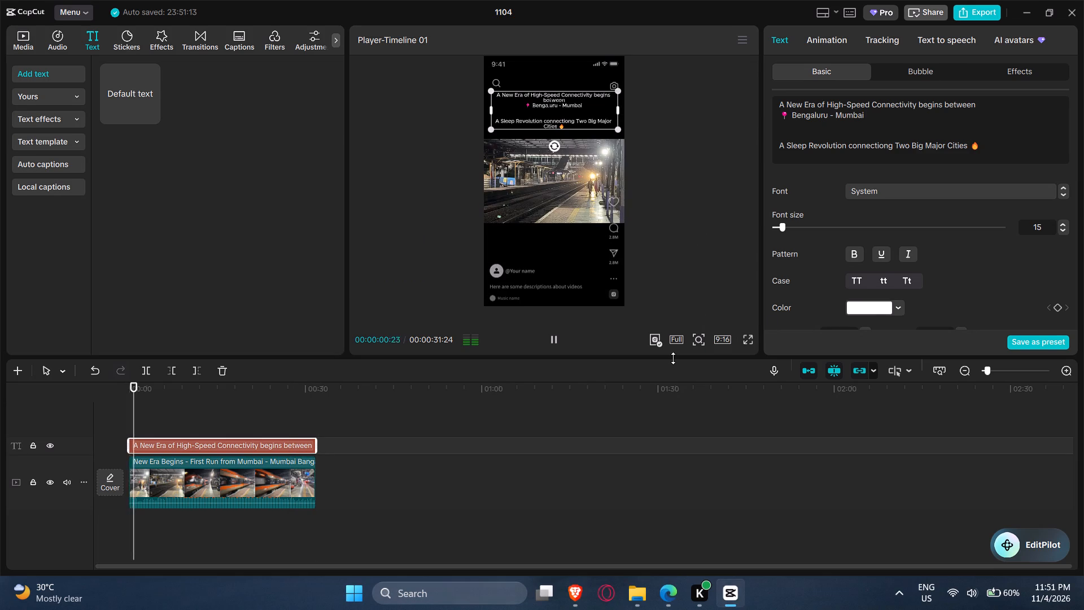
After checking the reference Instagram reel in Microsoft Edge, widen and recentre the caption's text box in CapCut, and preview it in full screen.
click(674, 591)
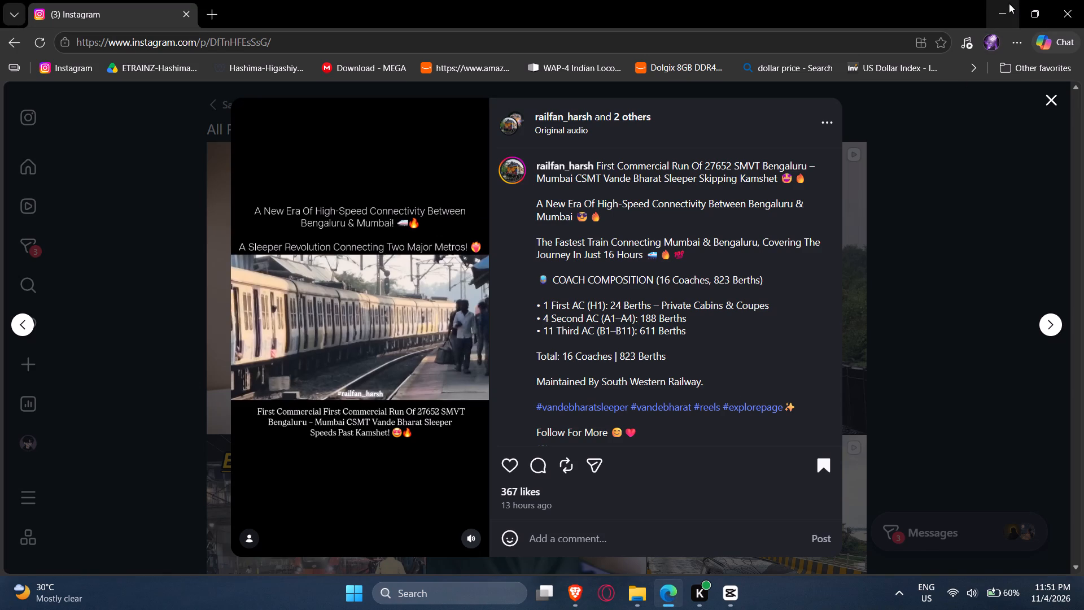
click(1009, 3)
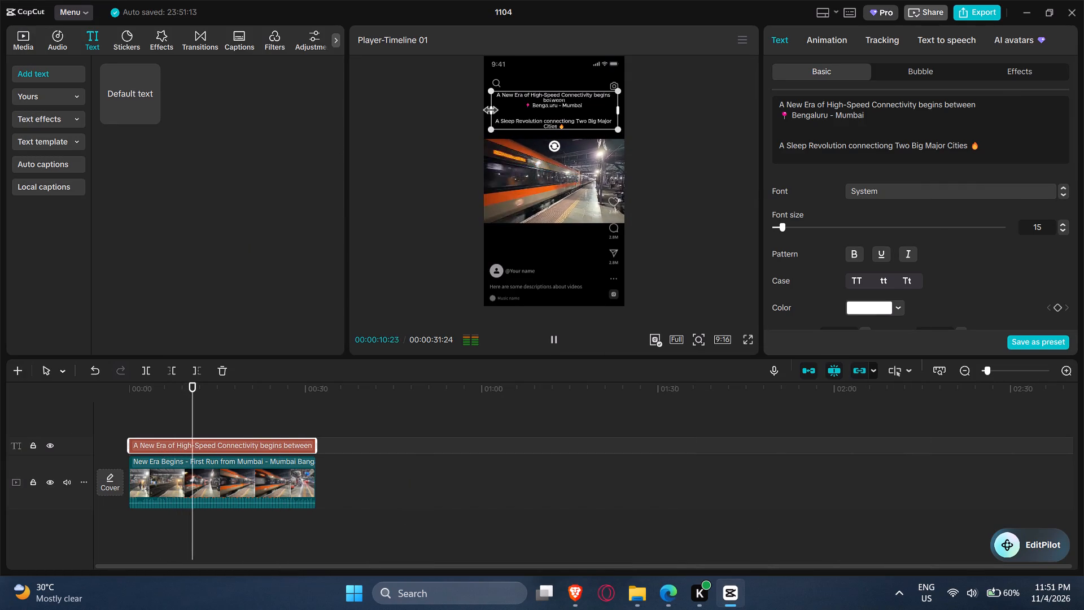
drag(491, 111, 482, 111)
click(553, 110)
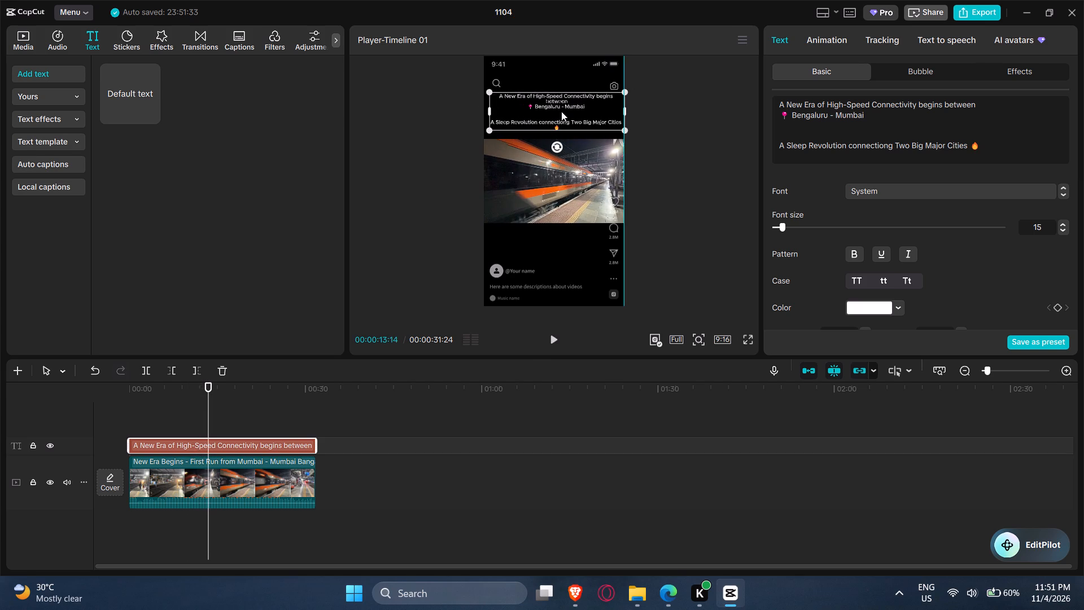
click(746, 342)
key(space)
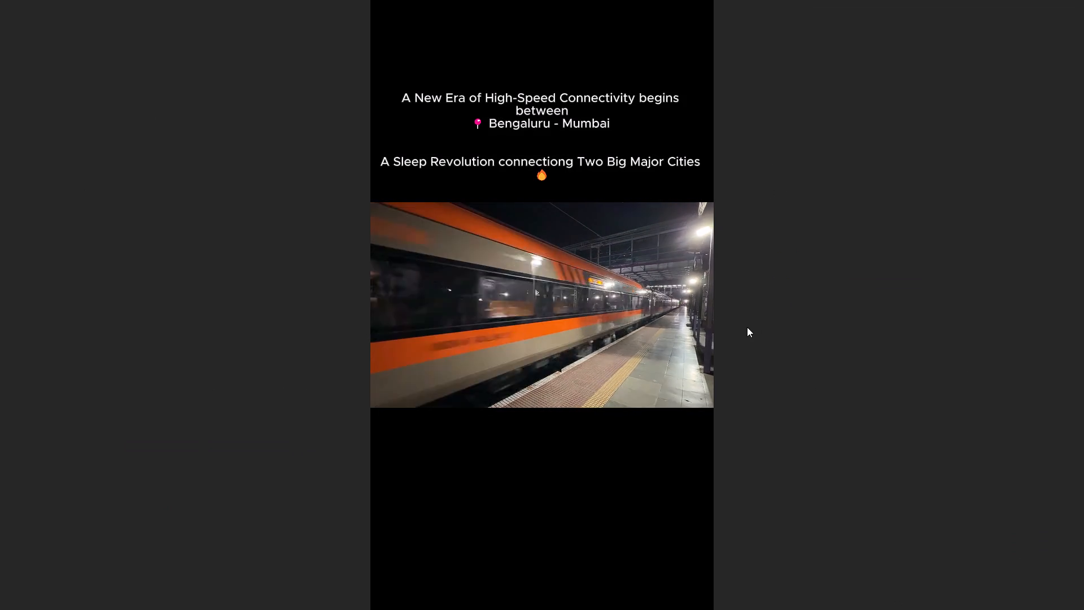
key(Escape)
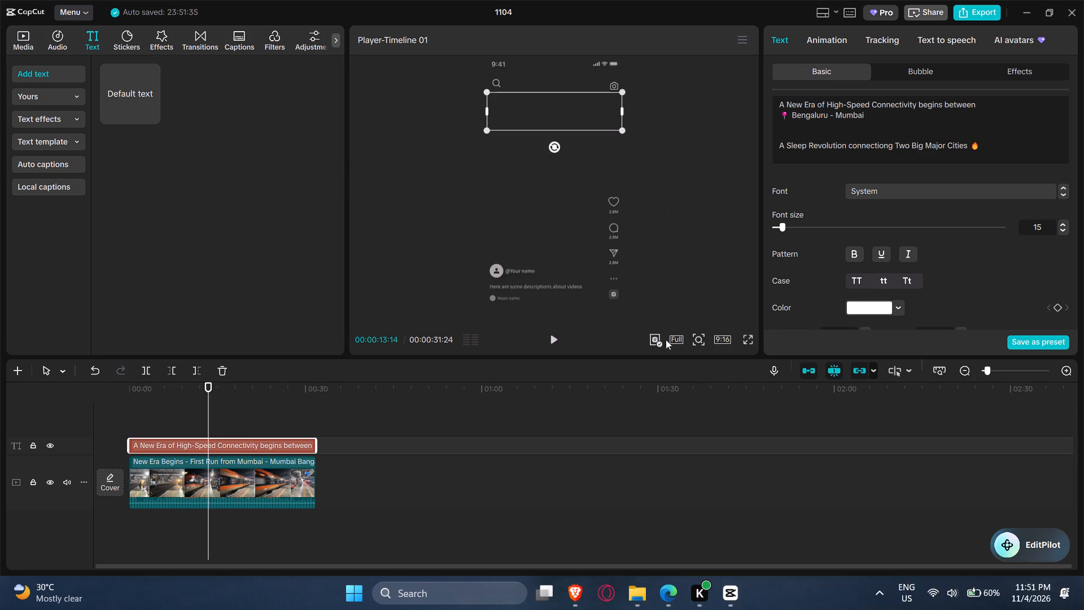
Duplicate the caption text layer and align the copy with the clip's start on the track above.
key(ctrl+c)
key(ctrl+v)
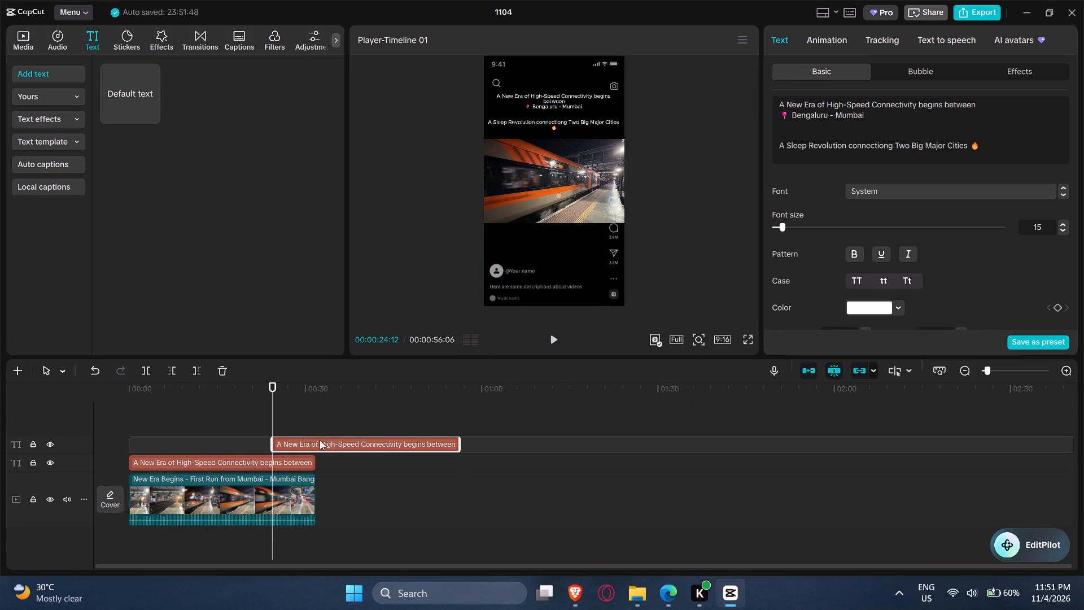
drag(320, 440, 180, 444)
Clear all the text from the duplicated caption layer, including its trailing fire emoji.
drag(974, 147, 779, 101)
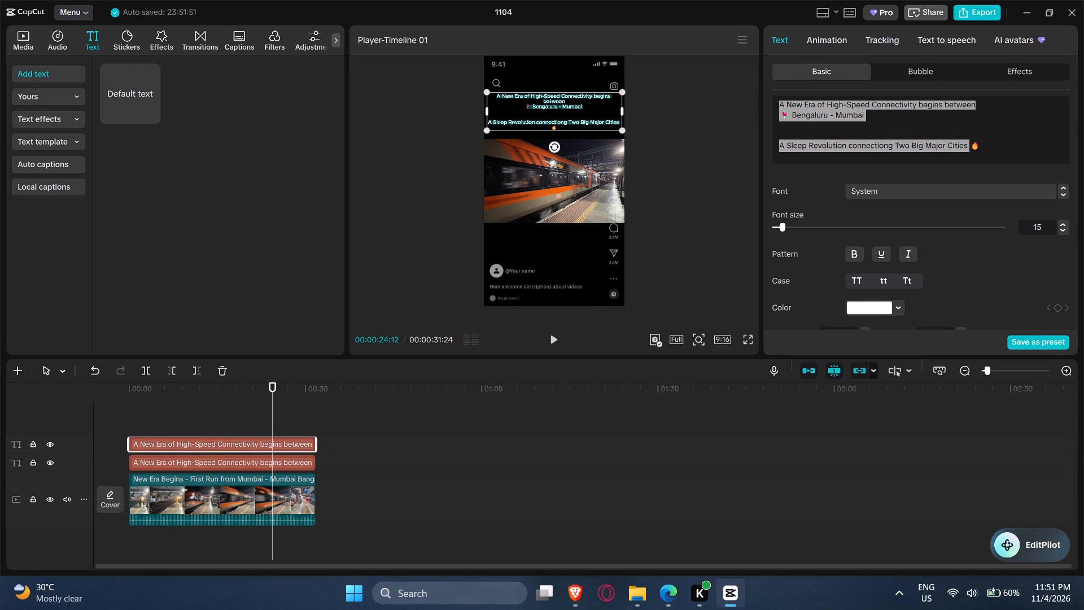
key(shift+f)
key(BackSpace)
key(BackSpace)
key(Right)
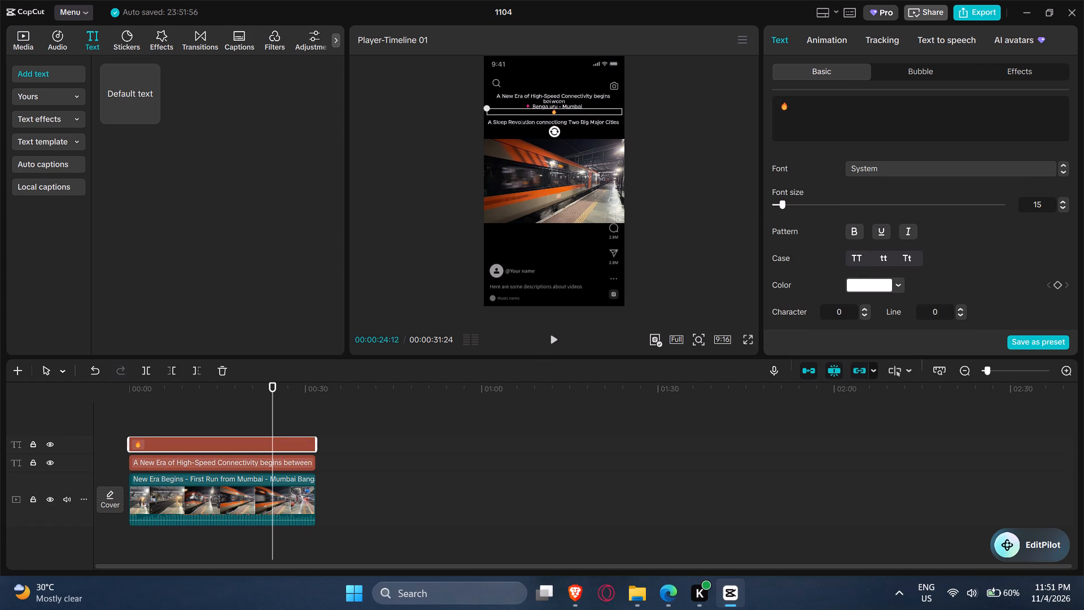
key(BackSpace)
Switch to File Explorer, look through the train clips in the Videos folder, and close the window.
click(20, 46)
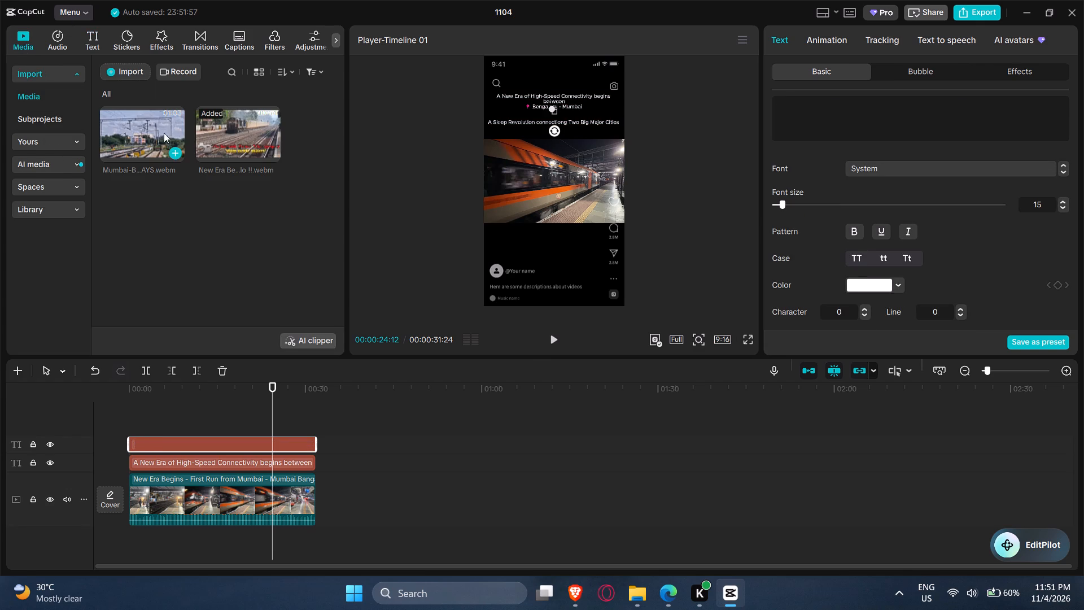
click(628, 584)
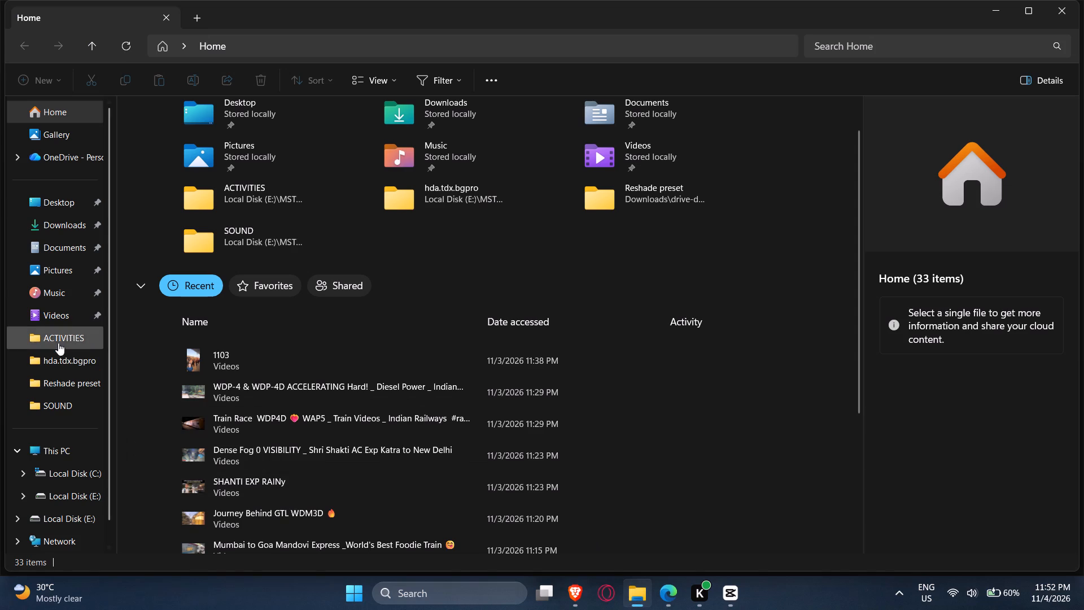
click(53, 308)
scroll(693, 421, down, 4)
scroll(693, 421, up, 1)
scroll(693, 421, down, 10)
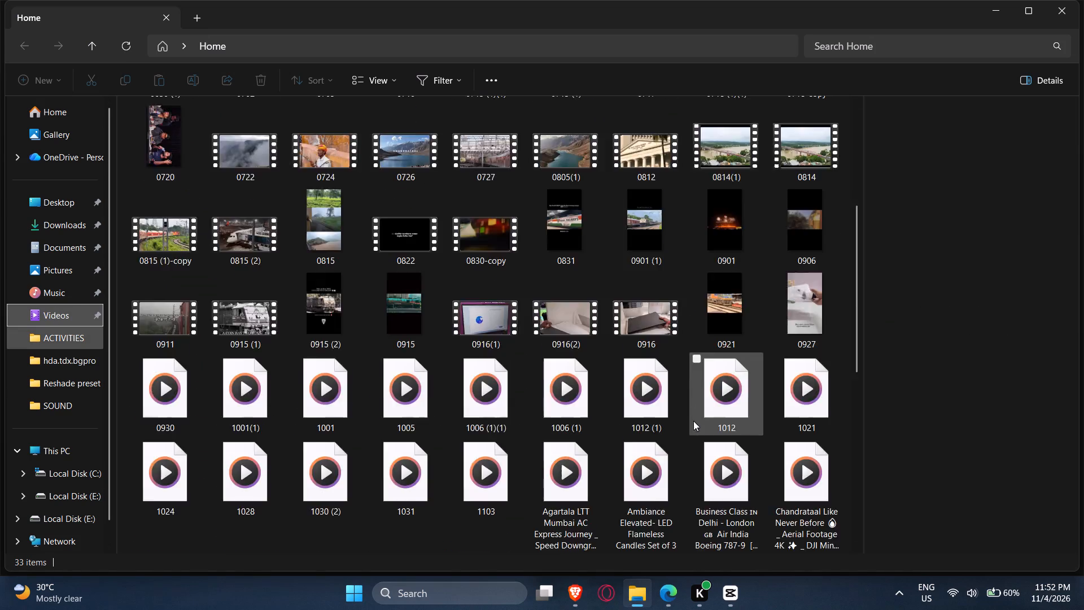
scroll(876, 350, down, 6)
scroll(766, 391, down, 6)
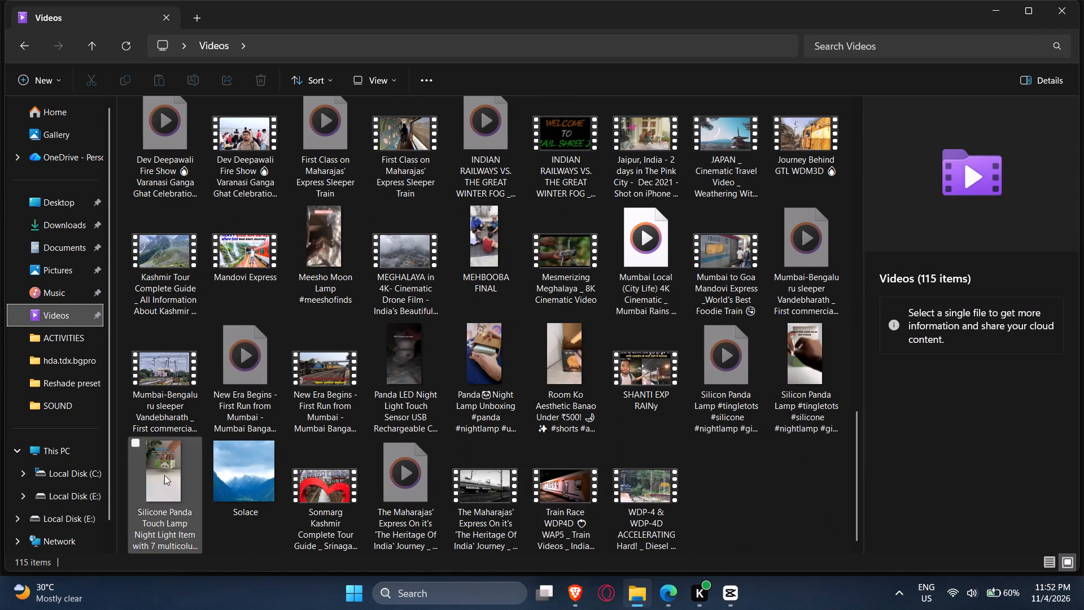
click(1054, 13)
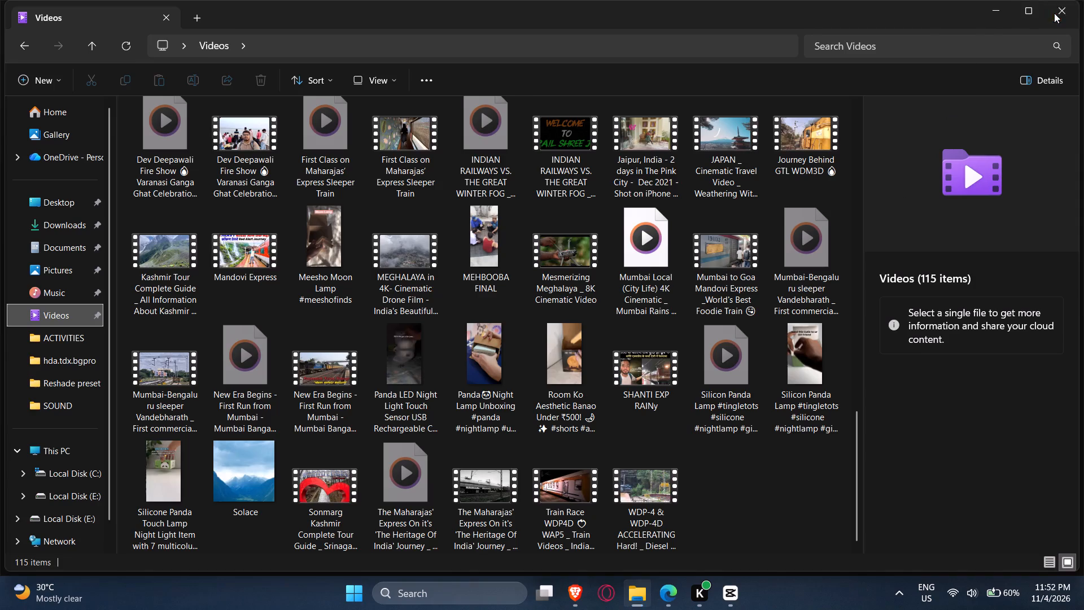
Change the route in the original caption layer to "Mumbai - Bengaluru", keeping the pushpin emoji in front.
click(263, 465)
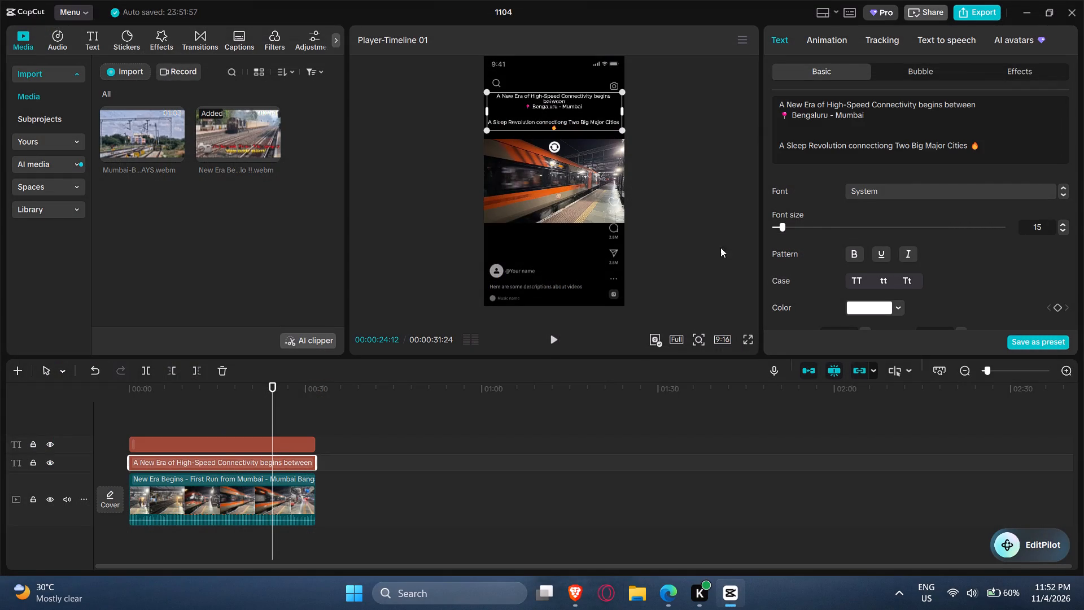
drag(869, 115, 794, 110)
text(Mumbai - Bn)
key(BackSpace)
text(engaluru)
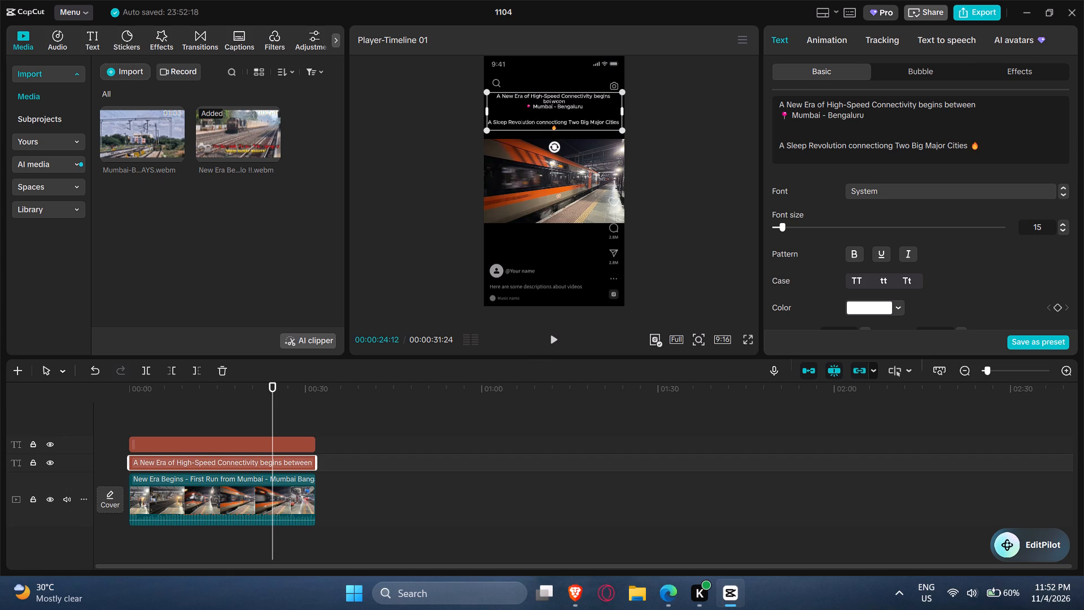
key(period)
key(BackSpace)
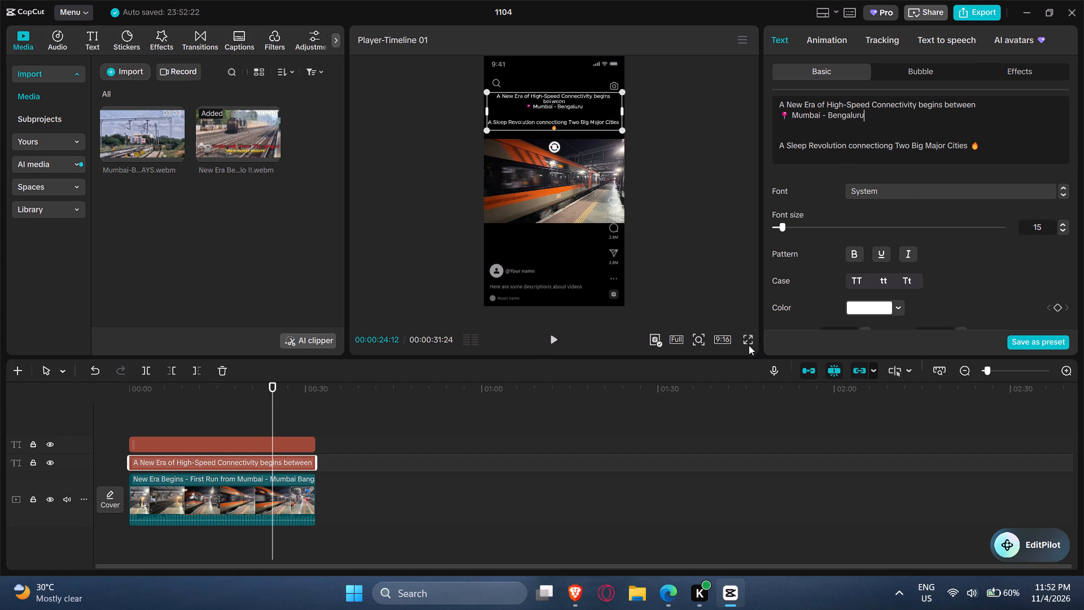
Enter "First Commerical" in the empty duplicated text layer, following the Instagram reel's lower caption, and place it just below the train footage.
click(294, 443)
click(896, 109)
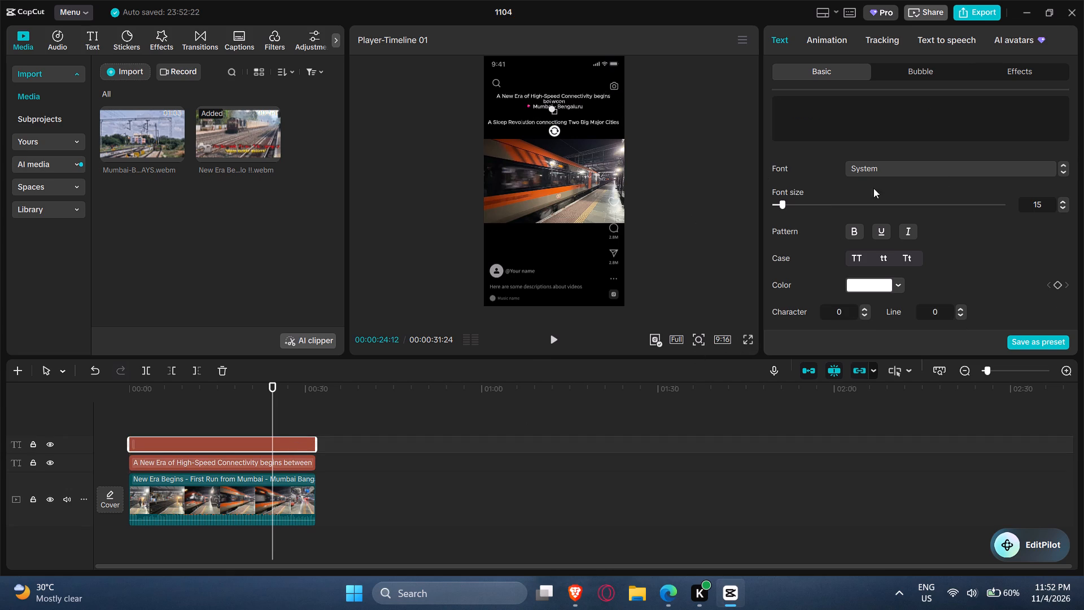
click(666, 579)
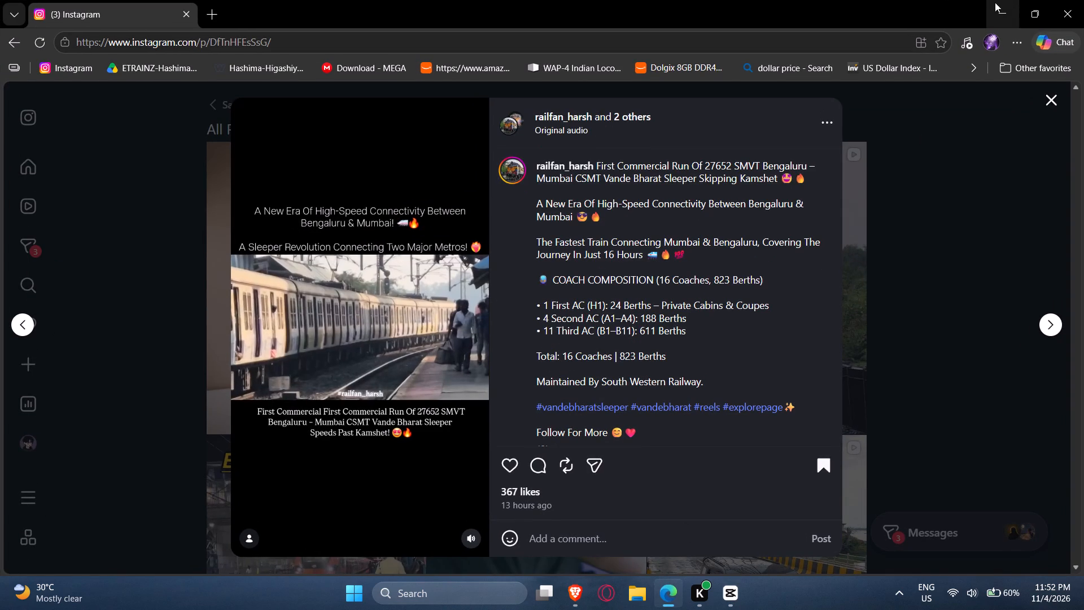
click(1009, 2)
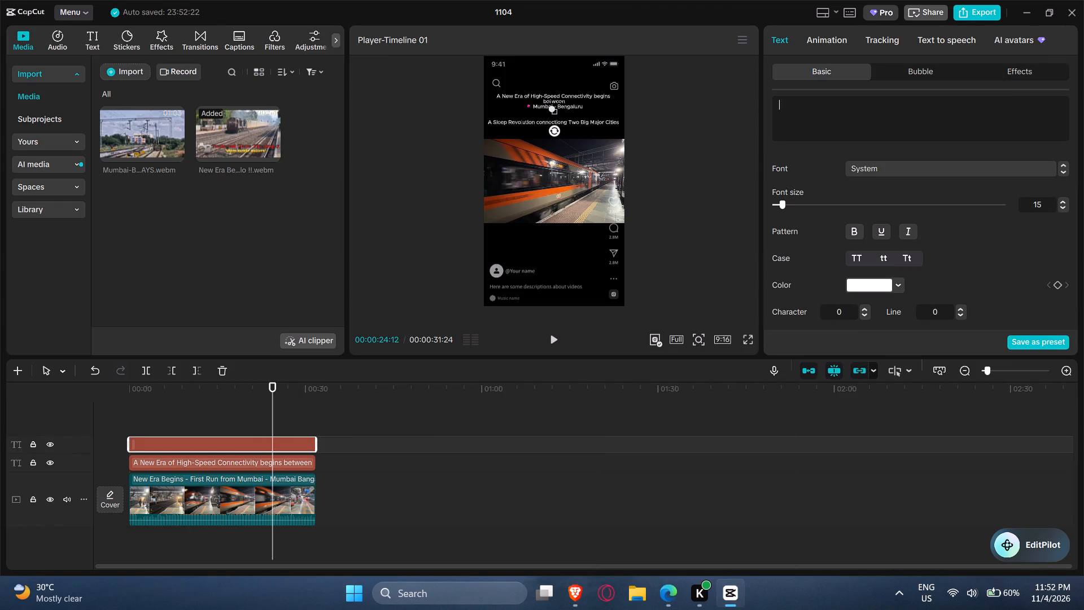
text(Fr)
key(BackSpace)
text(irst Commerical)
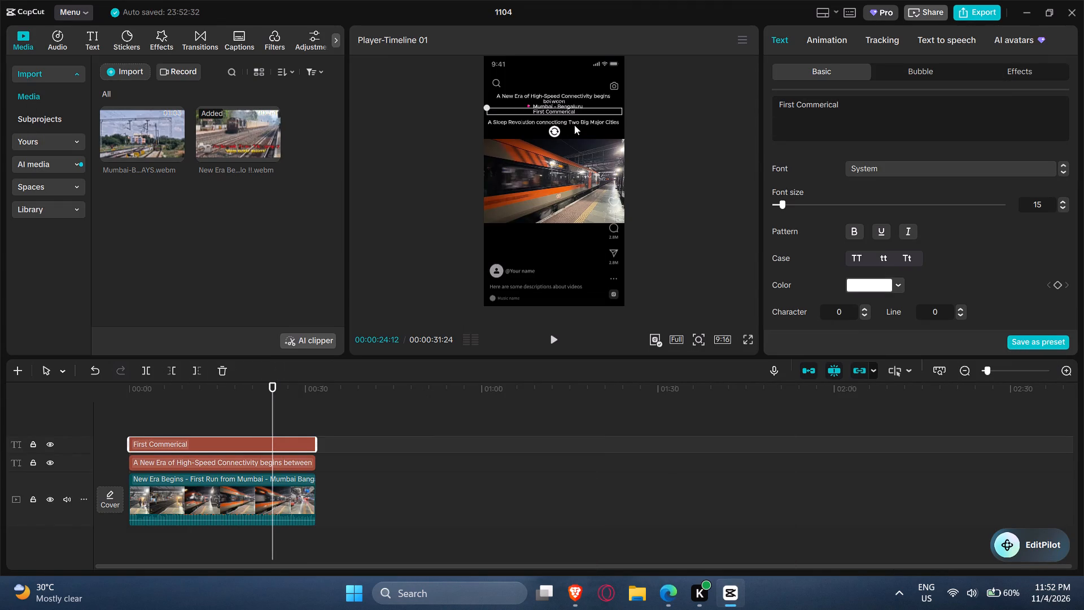
drag(569, 113, 567, 236)
Continue the lower caption with "Run of 27651" and a trailing space, checking the wording against the Instagram reel.
click(888, 123)
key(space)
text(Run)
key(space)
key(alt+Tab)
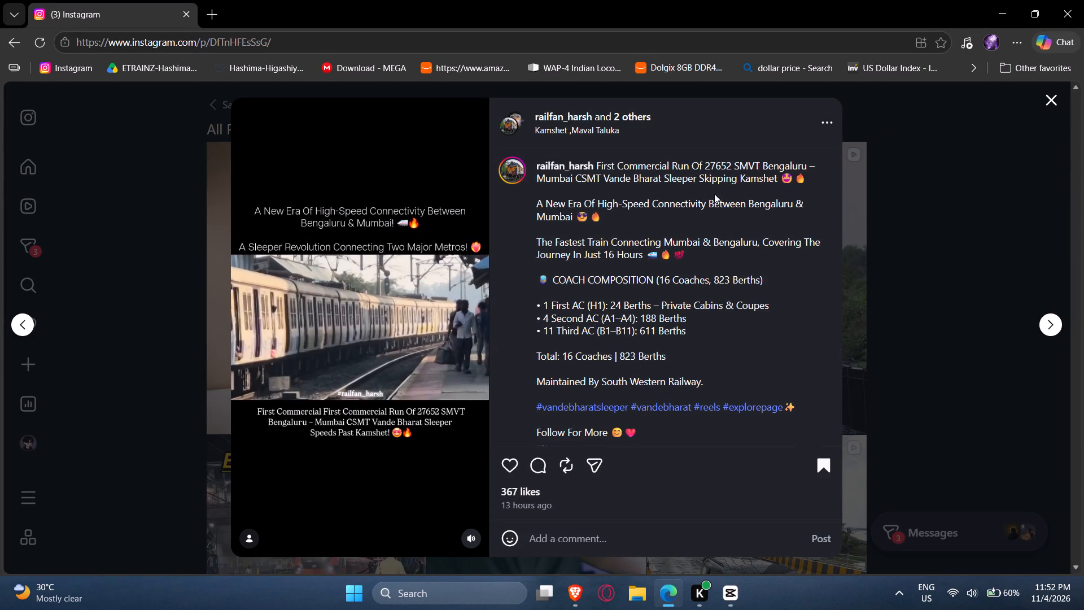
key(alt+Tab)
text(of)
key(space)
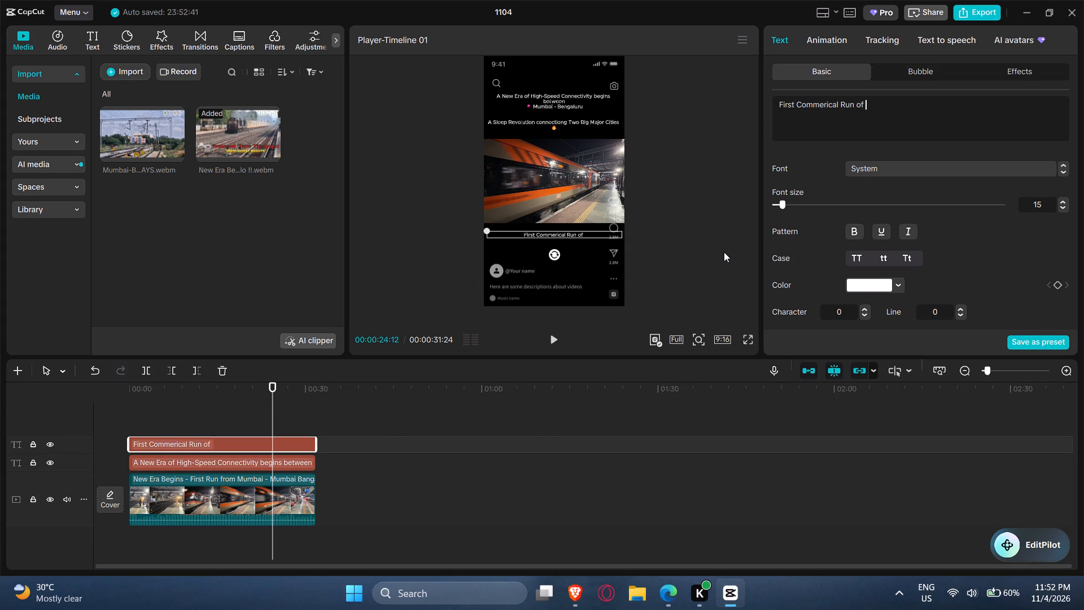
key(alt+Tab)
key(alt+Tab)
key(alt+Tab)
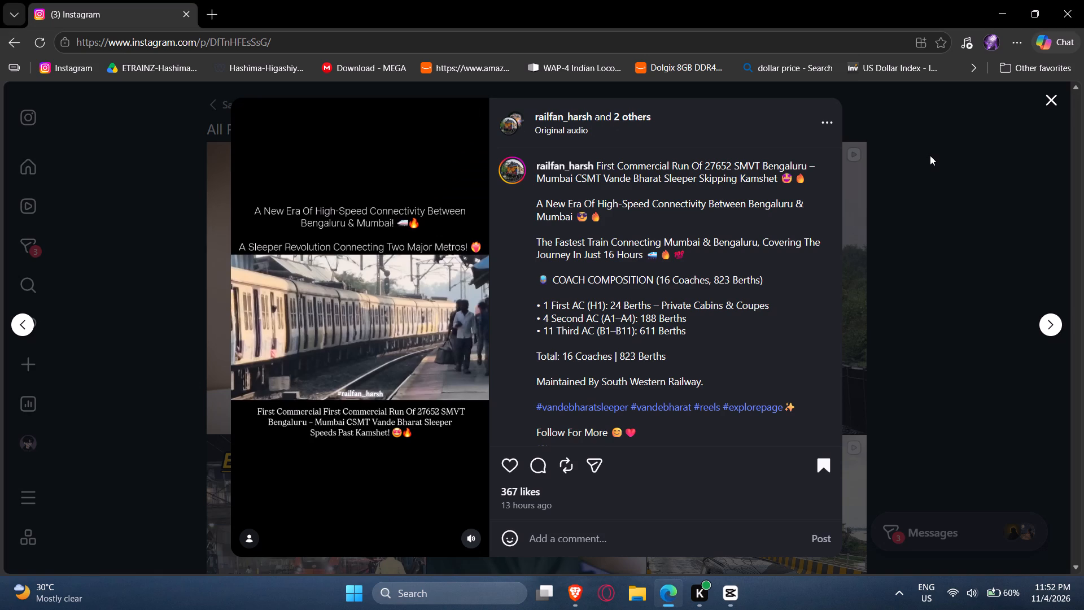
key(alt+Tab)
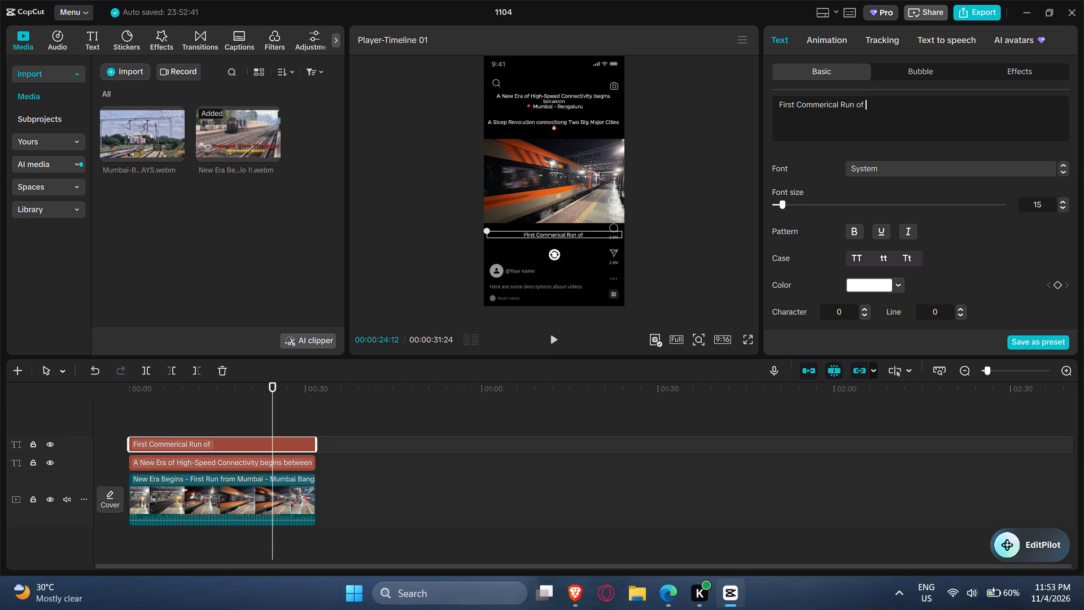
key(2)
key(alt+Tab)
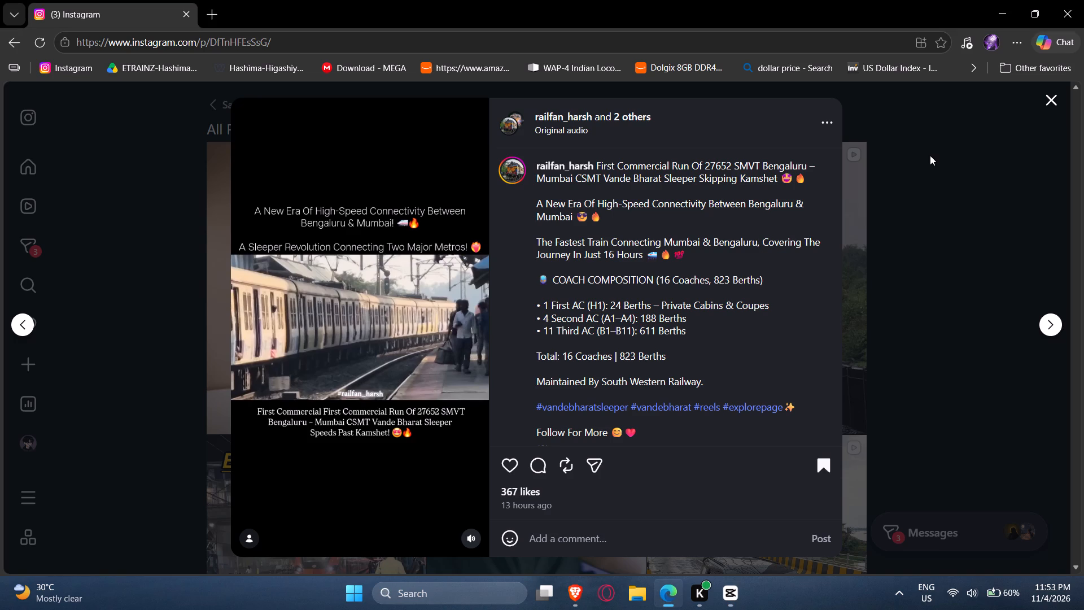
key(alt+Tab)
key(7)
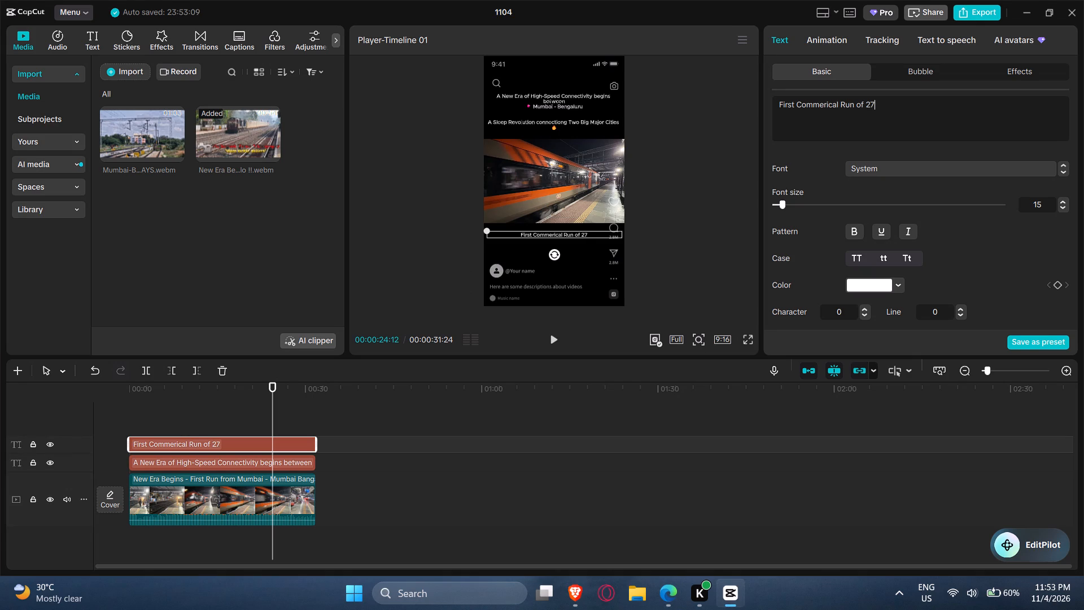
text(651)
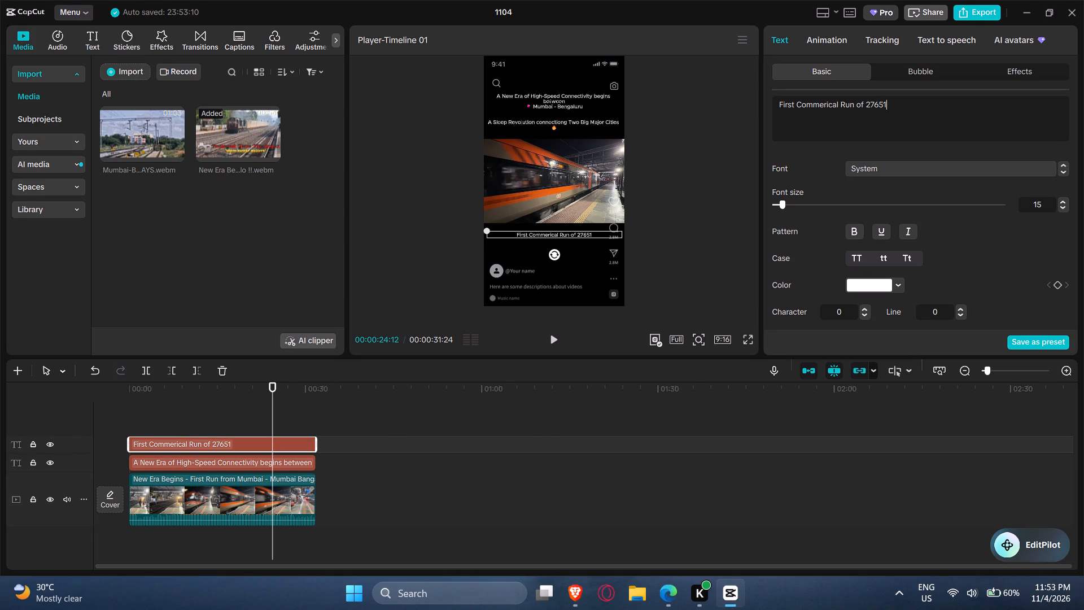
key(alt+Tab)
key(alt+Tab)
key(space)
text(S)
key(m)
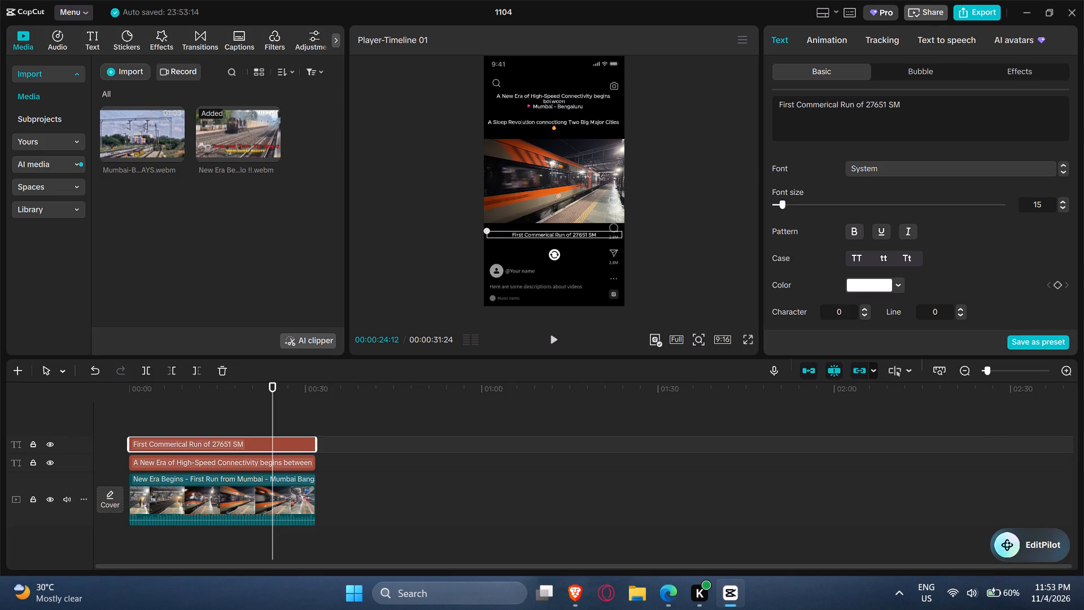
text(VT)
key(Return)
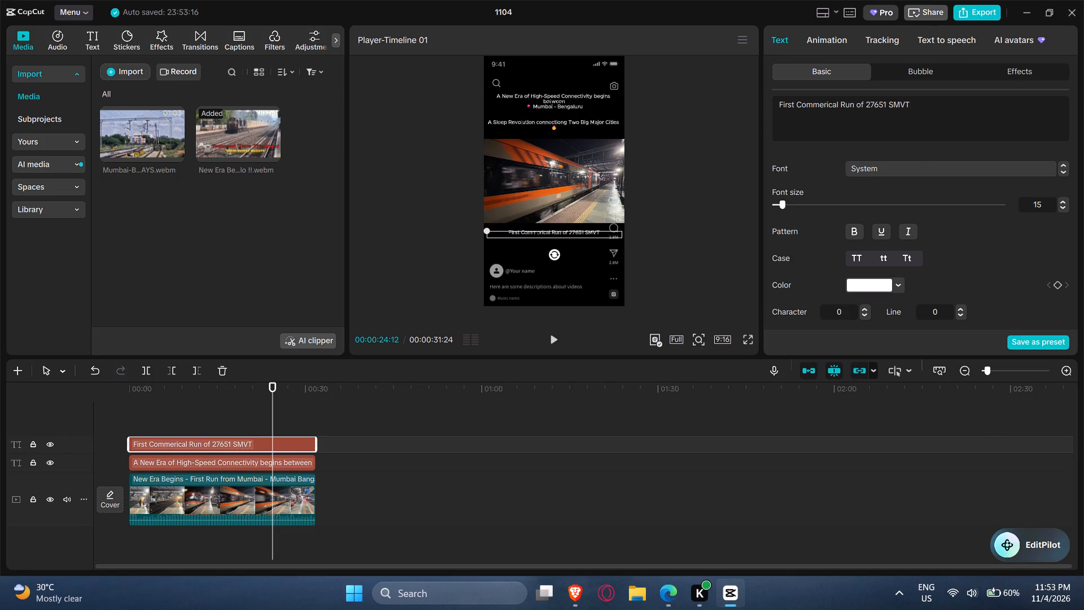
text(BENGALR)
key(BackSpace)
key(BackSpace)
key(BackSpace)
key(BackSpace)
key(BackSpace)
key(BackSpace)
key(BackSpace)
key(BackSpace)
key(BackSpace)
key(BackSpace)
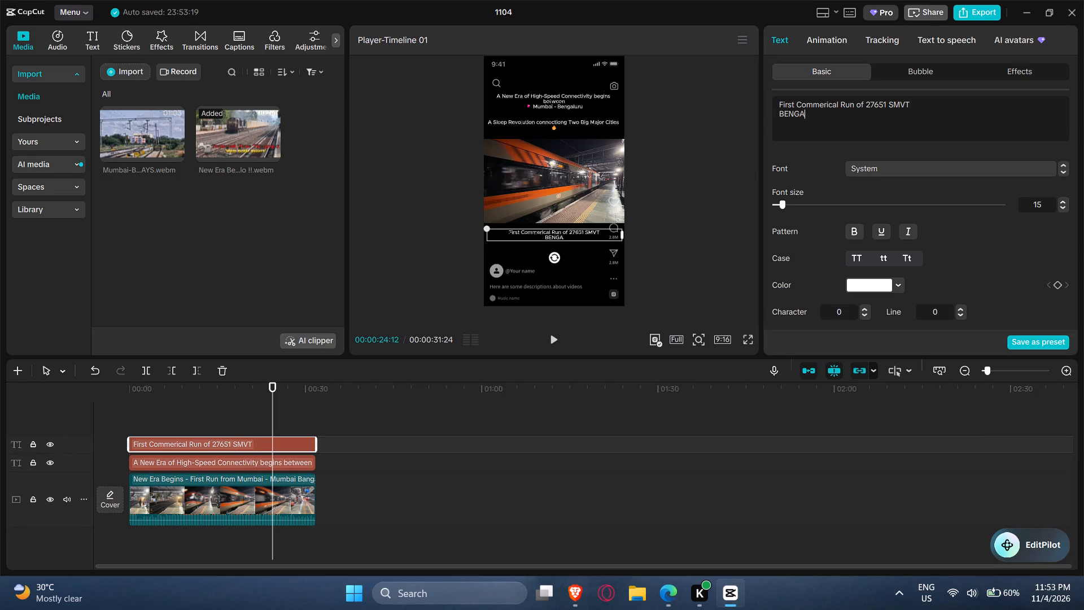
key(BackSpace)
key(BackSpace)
Add "MUMBAI CSMT -" after the train number in the lower caption and start a second line.
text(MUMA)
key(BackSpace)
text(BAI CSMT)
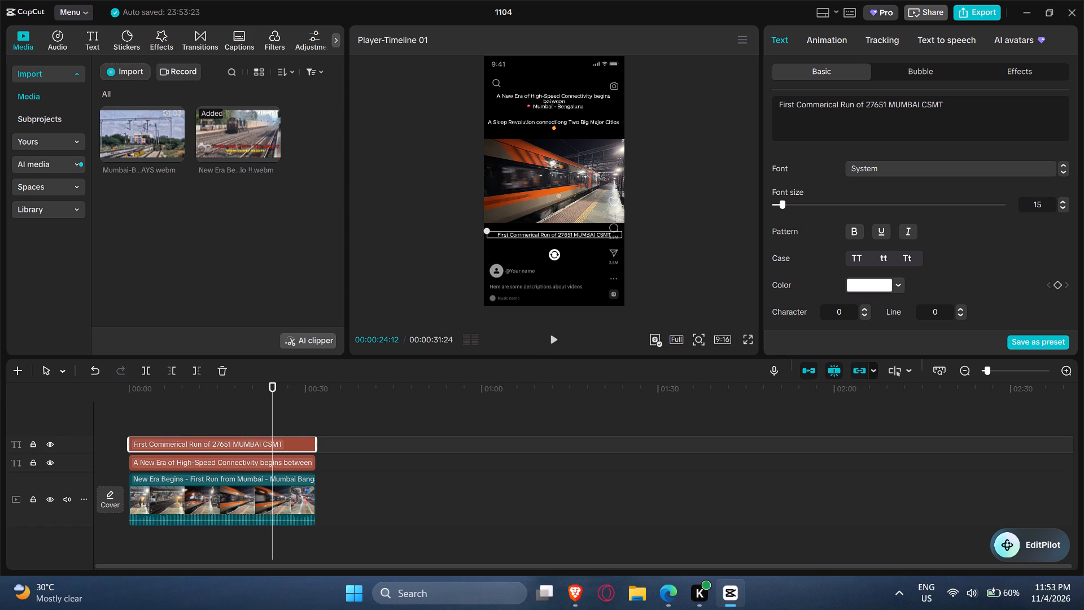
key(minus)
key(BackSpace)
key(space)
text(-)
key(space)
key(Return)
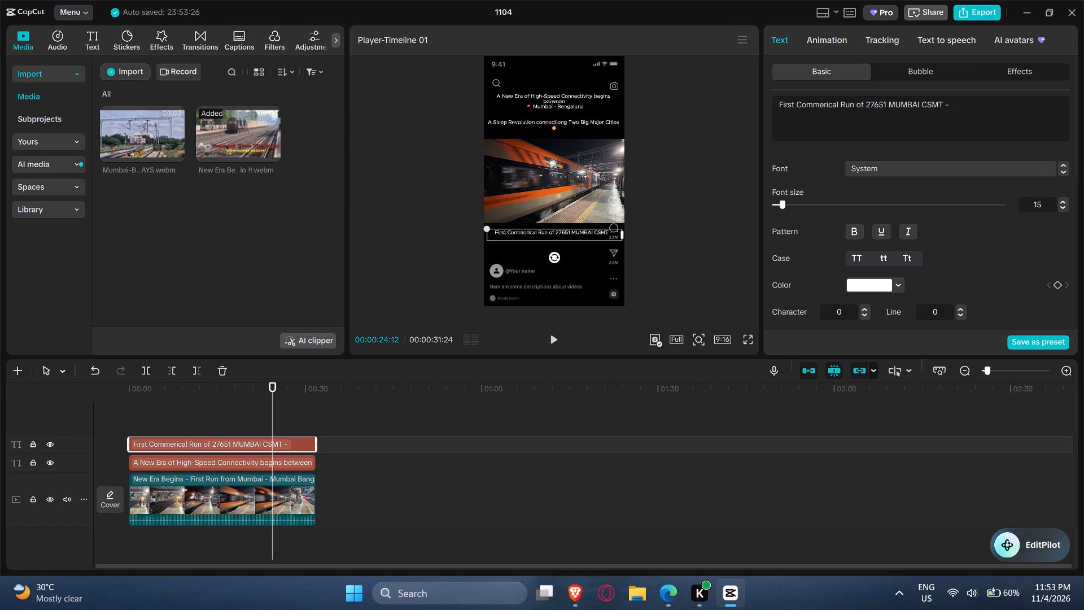
Enter "SMVT BENGALURU VANDE BHARAT SLEEPER" on the lower caption's second line and check the Instagram reel for the remaining wording.
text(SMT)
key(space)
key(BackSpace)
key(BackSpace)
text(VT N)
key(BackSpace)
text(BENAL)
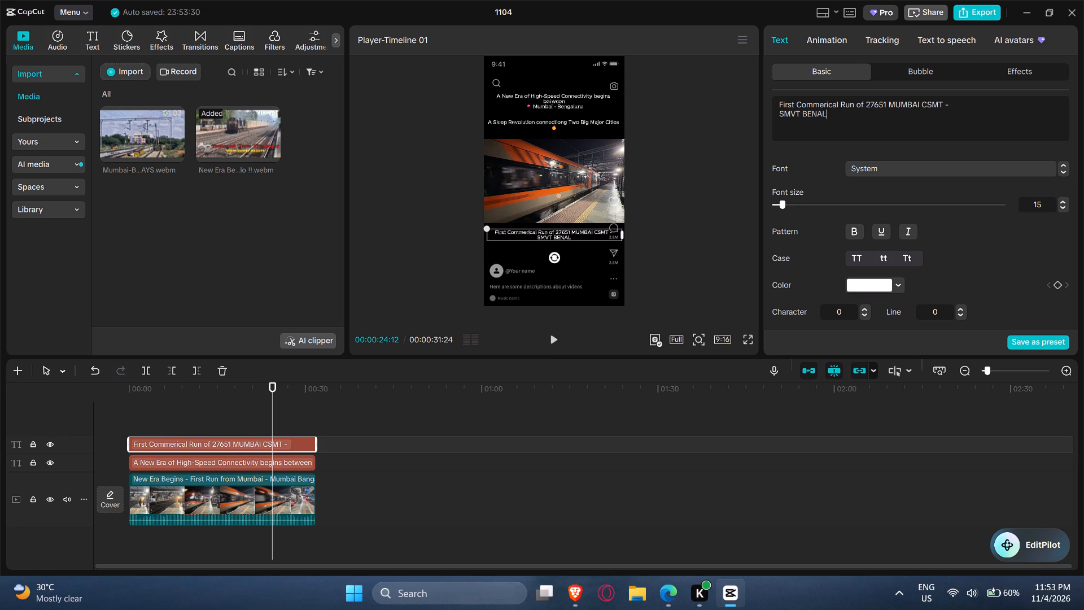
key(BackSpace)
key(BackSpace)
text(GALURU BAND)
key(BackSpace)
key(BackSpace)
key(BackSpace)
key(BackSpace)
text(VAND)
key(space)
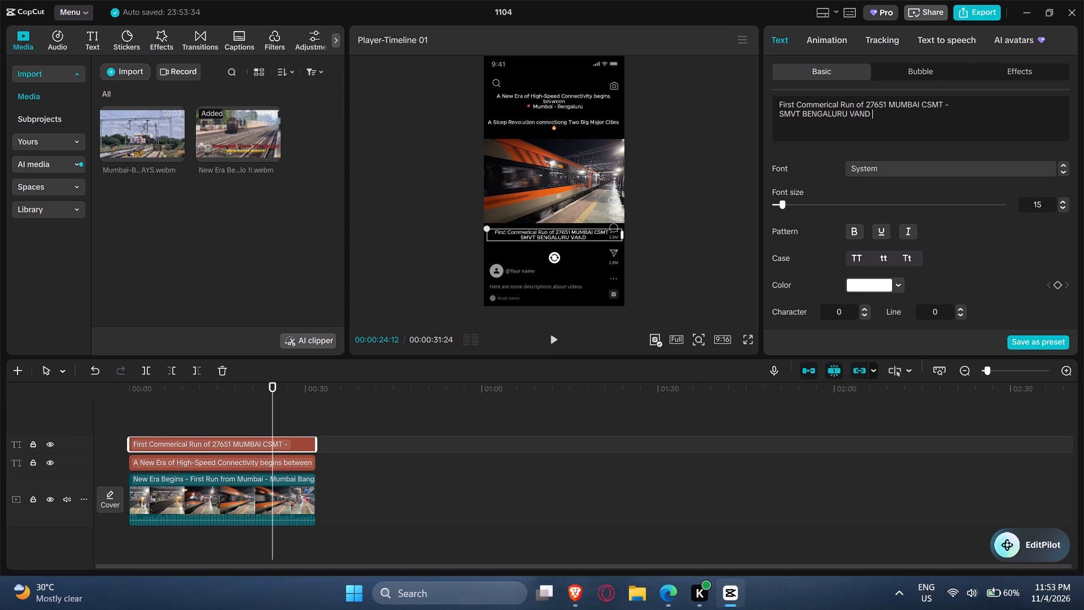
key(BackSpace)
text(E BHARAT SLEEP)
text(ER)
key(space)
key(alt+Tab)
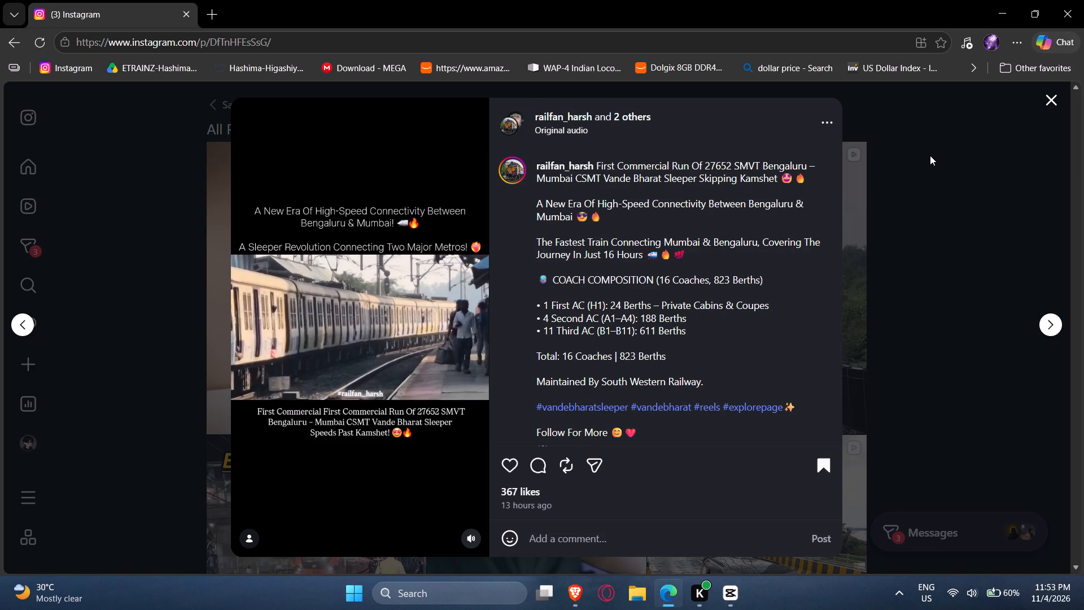
Switch from the Instagram reel in Edge back to CapCut and add a third line, "Sppeds post", to the lower caption.
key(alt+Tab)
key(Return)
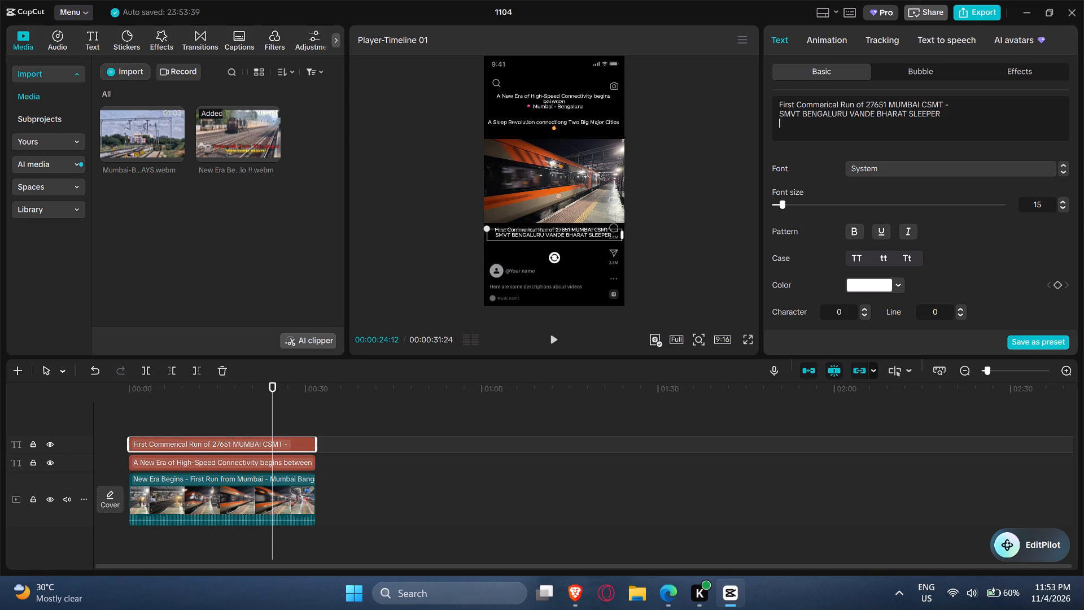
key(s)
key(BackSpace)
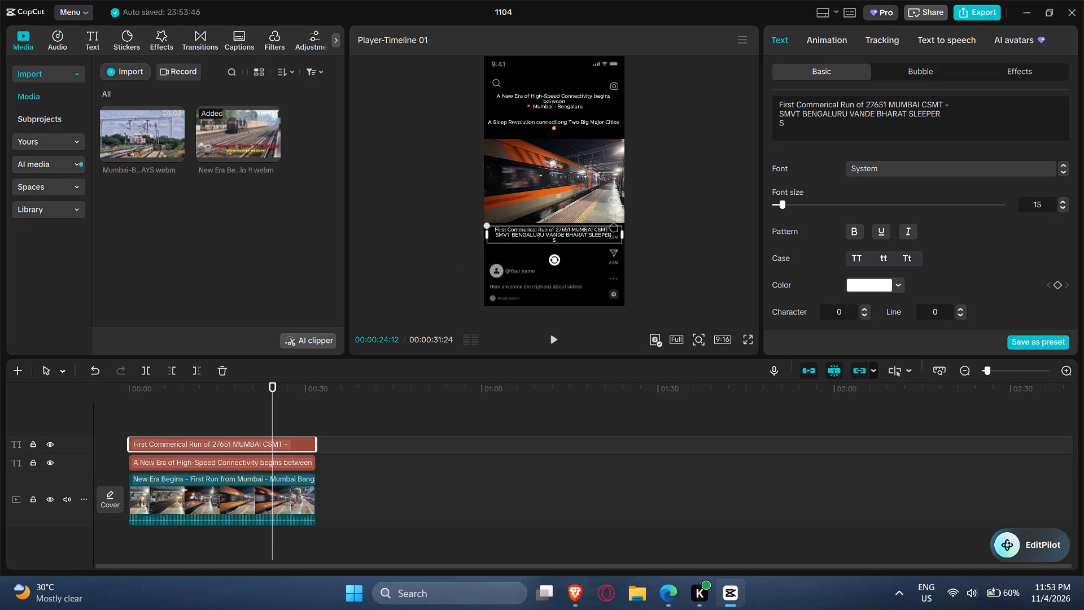
text(ppeds post)
key(space)
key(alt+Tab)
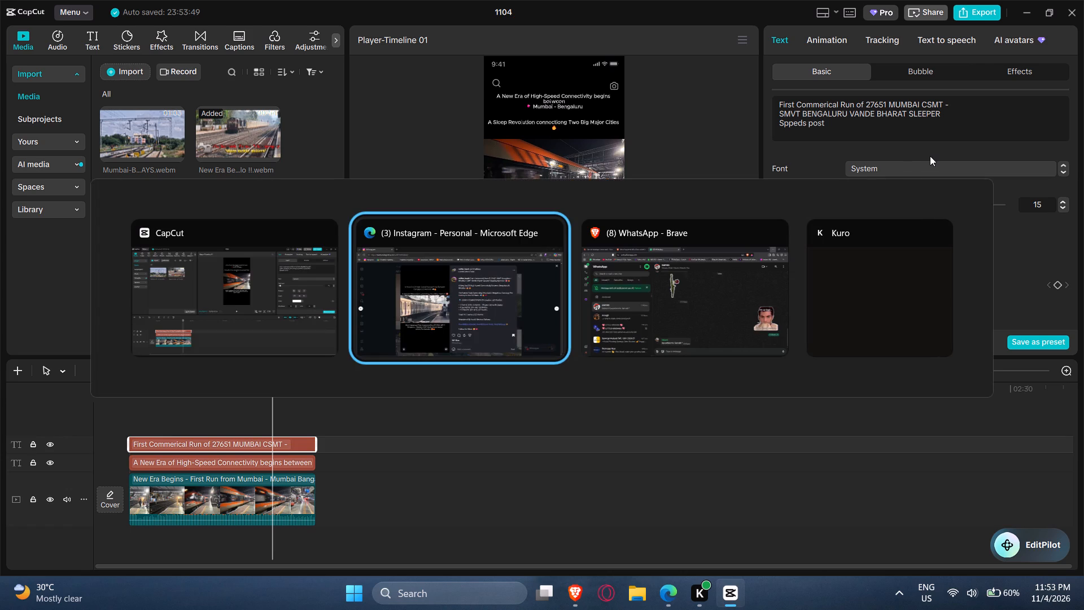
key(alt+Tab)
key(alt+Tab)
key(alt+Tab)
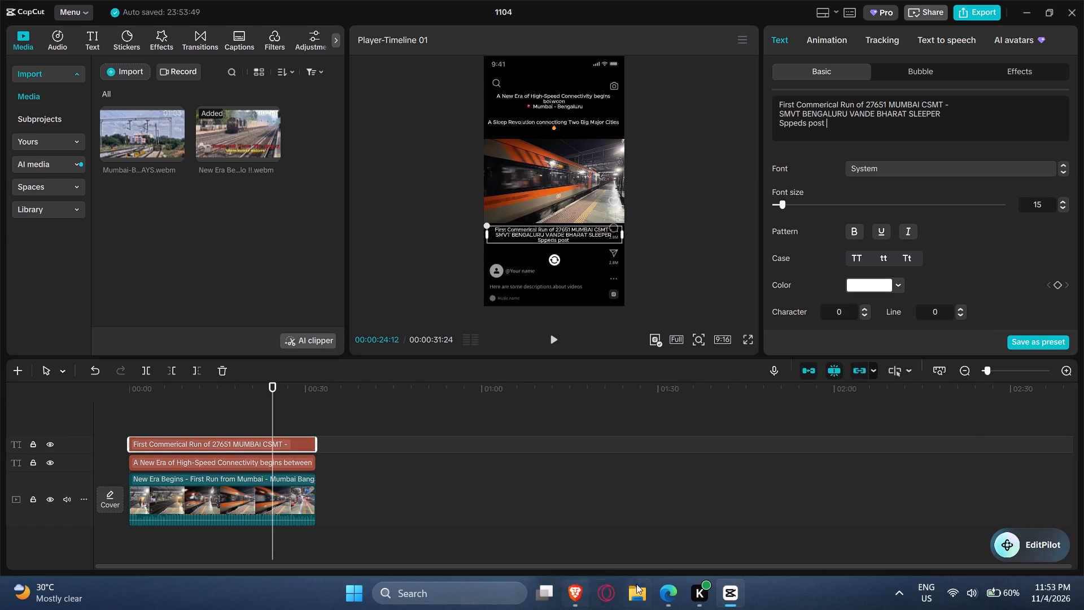
Preview the "New Era Begins" clip, place a second full copy on a new track above the captions at about 00:55, and scrub through its footage.
click(278, 142)
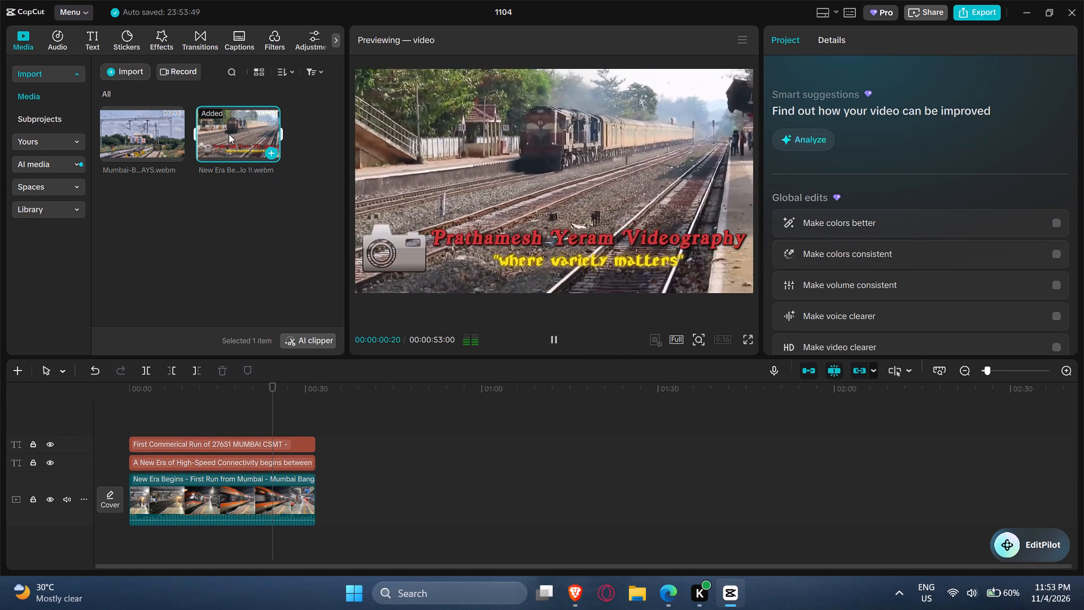
click(209, 129)
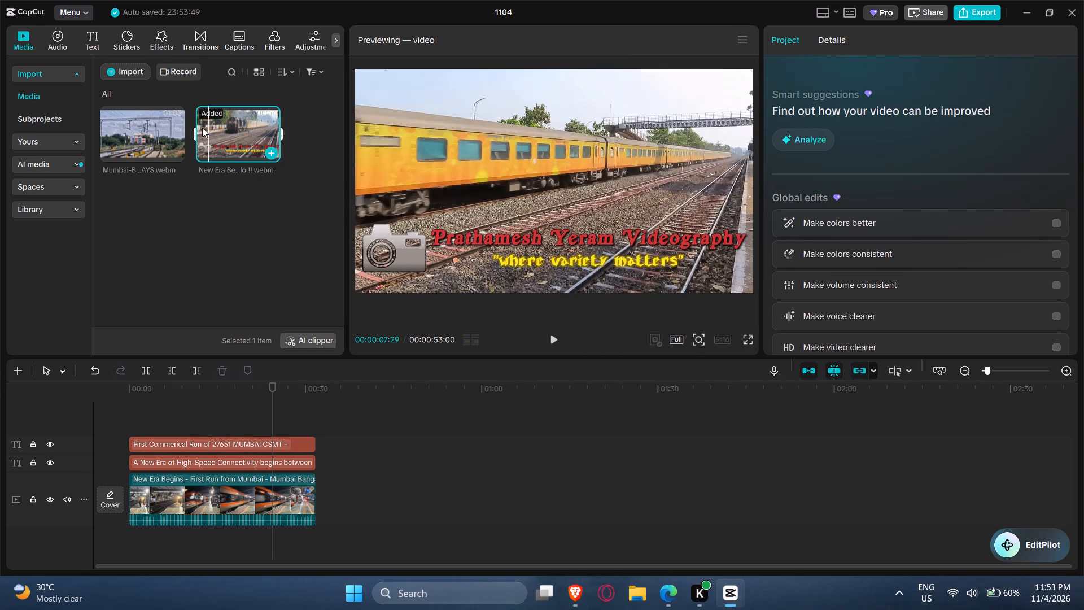
drag(222, 130, 454, 451)
drag(421, 387, 449, 391)
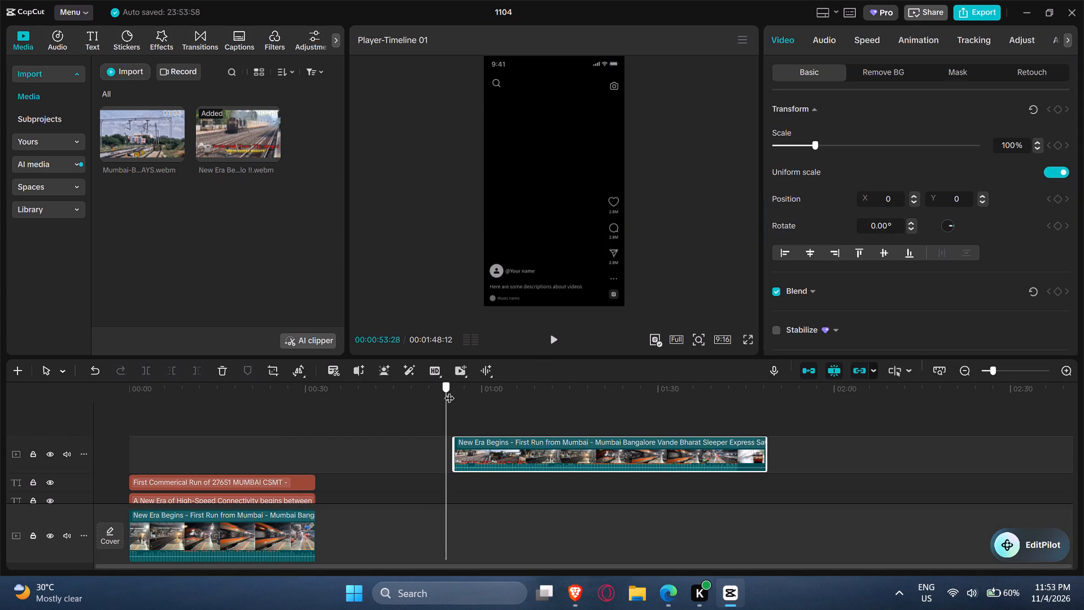
drag(449, 391, 535, 392)
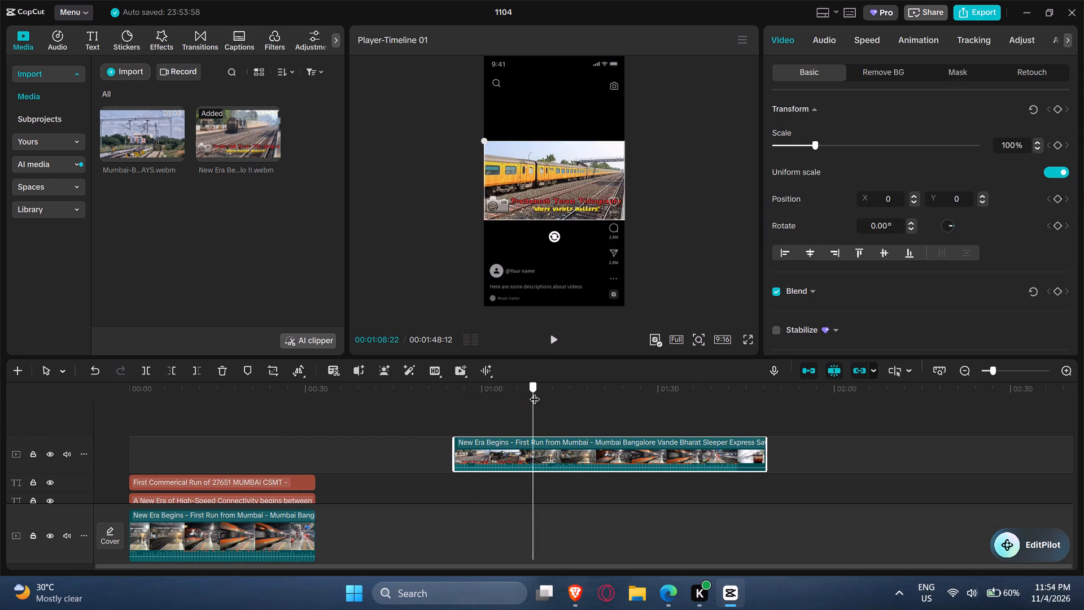
drag(535, 392, 644, 397)
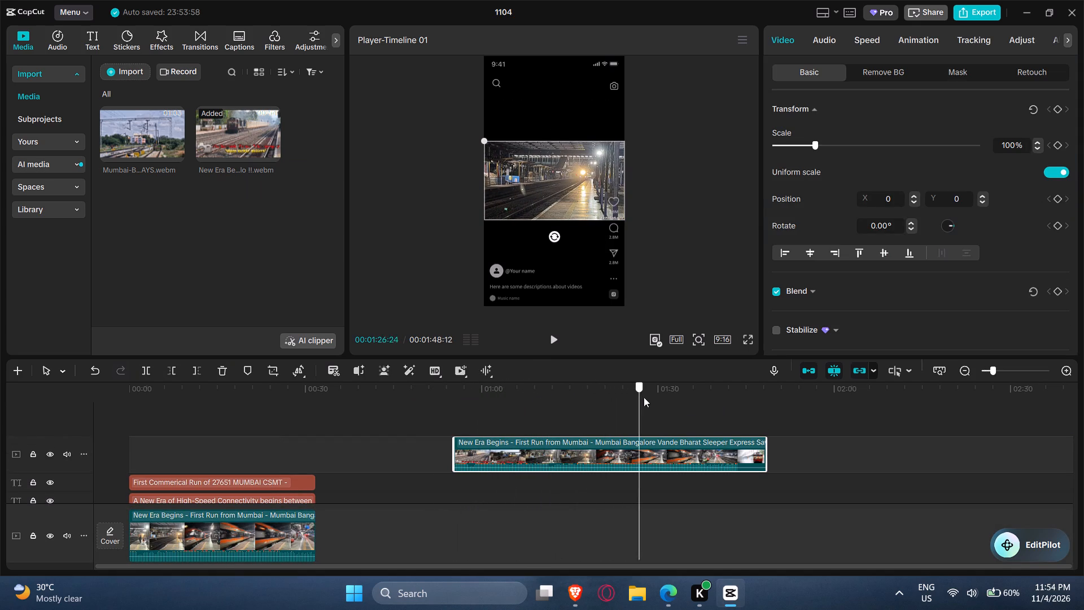
drag(644, 397, 749, 396)
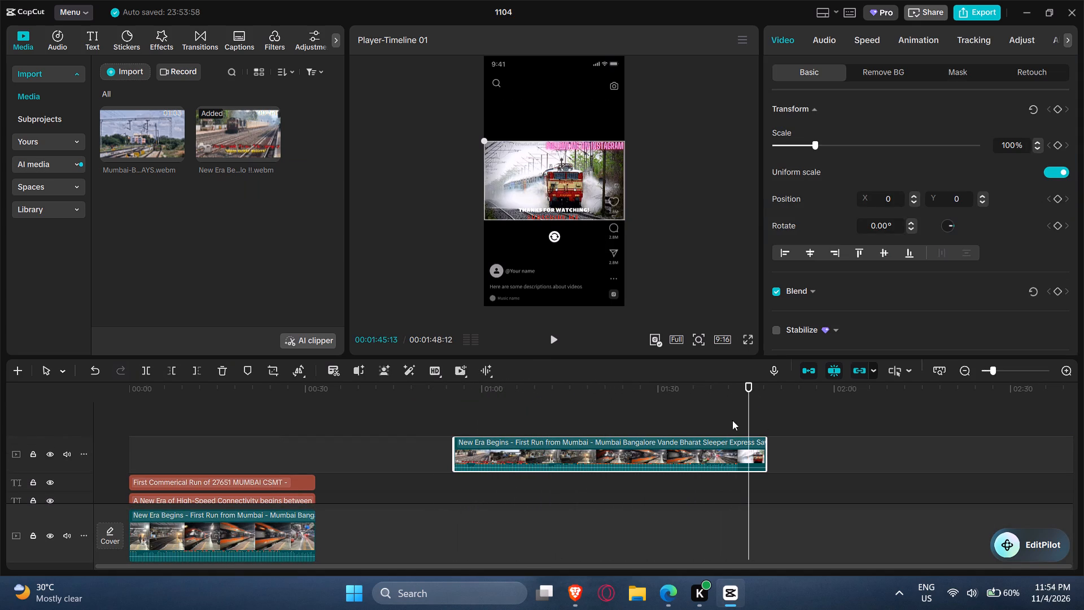
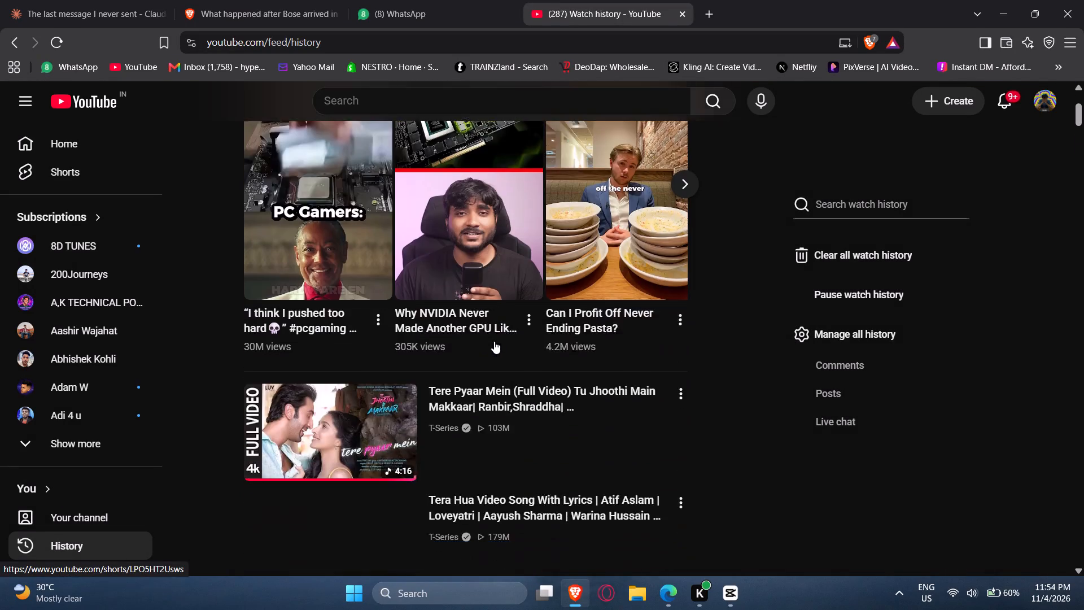
Find and open the "New Era Begins : First Run from Mumbai" Vande Bharat video in the YouTube watch history.
scroll(479, 336, down, 6)
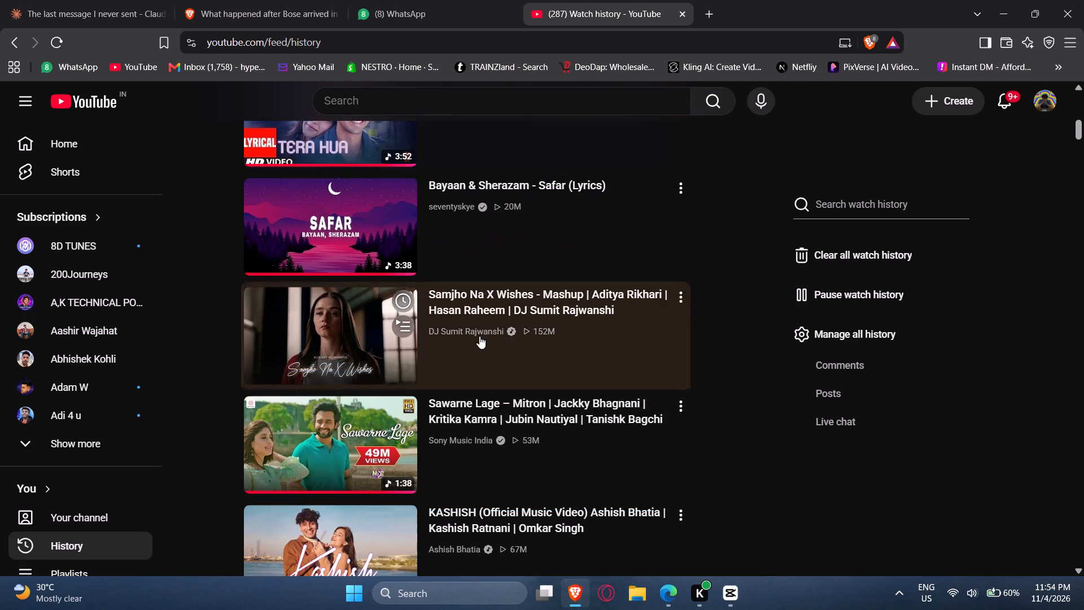
scroll(479, 336, down, 9)
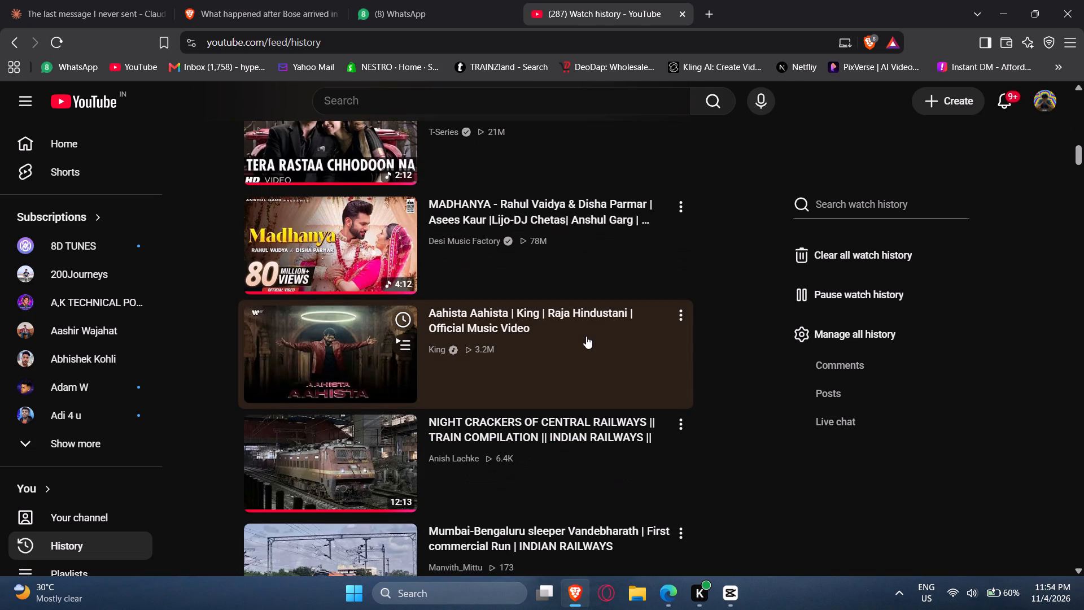
scroll(416, 360, down, 4)
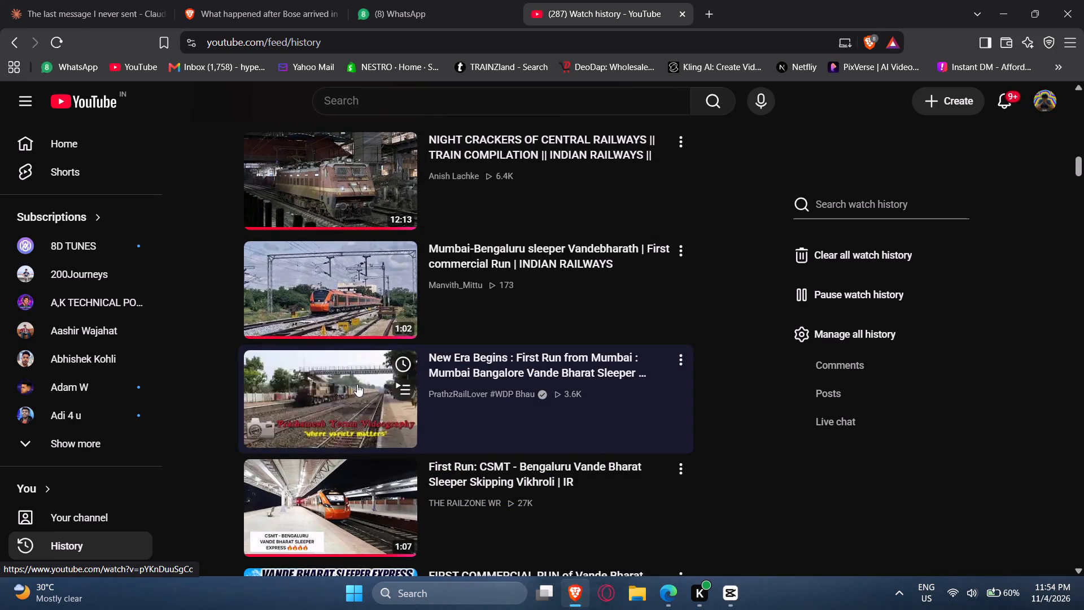
click(496, 369)
Expand the video's description, pause playback, and copy the phrase "goes superbly from Bhandup (CR)".
scroll(0, 295, down, 1)
scroll(0, 295, up, 1)
scroll(0, 295, down, 2)
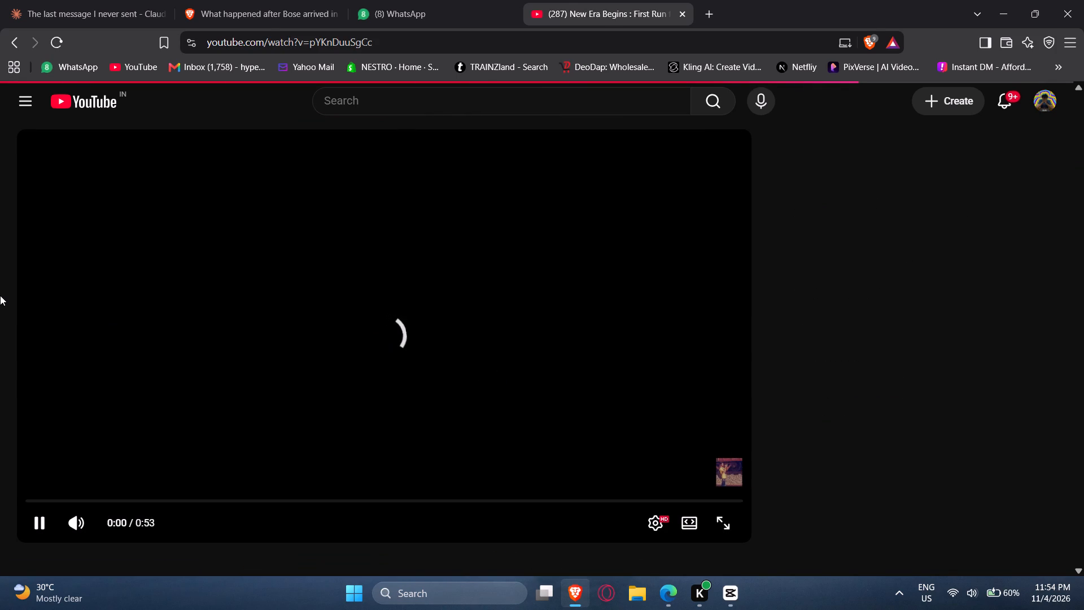
scroll(0, 295, down, 2)
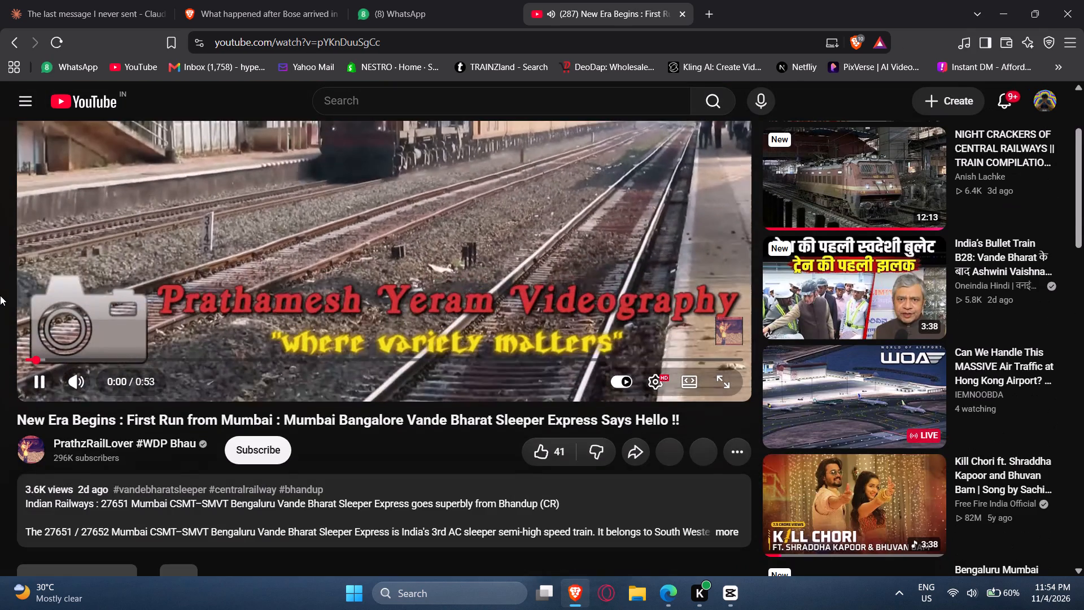
click(535, 503)
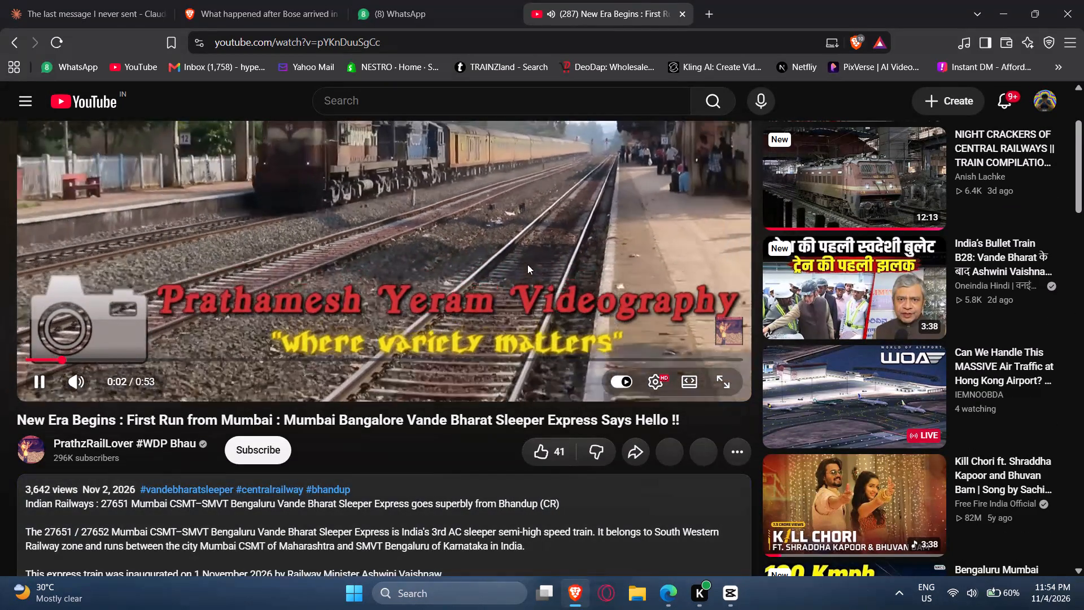
click(545, 251)
scroll(385, 546, down, 1)
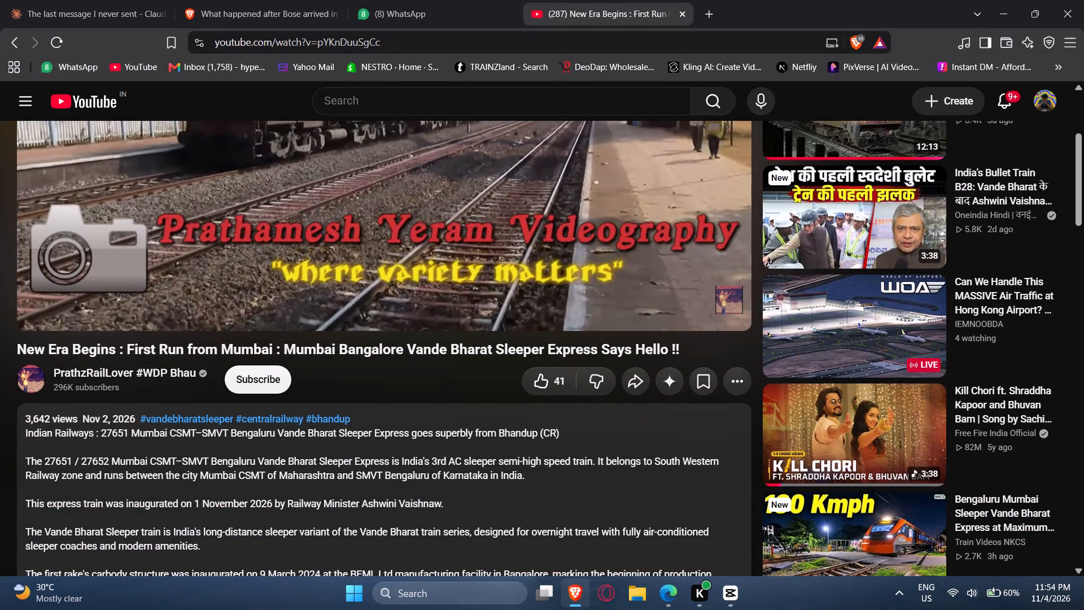
drag(414, 432, 545, 440)
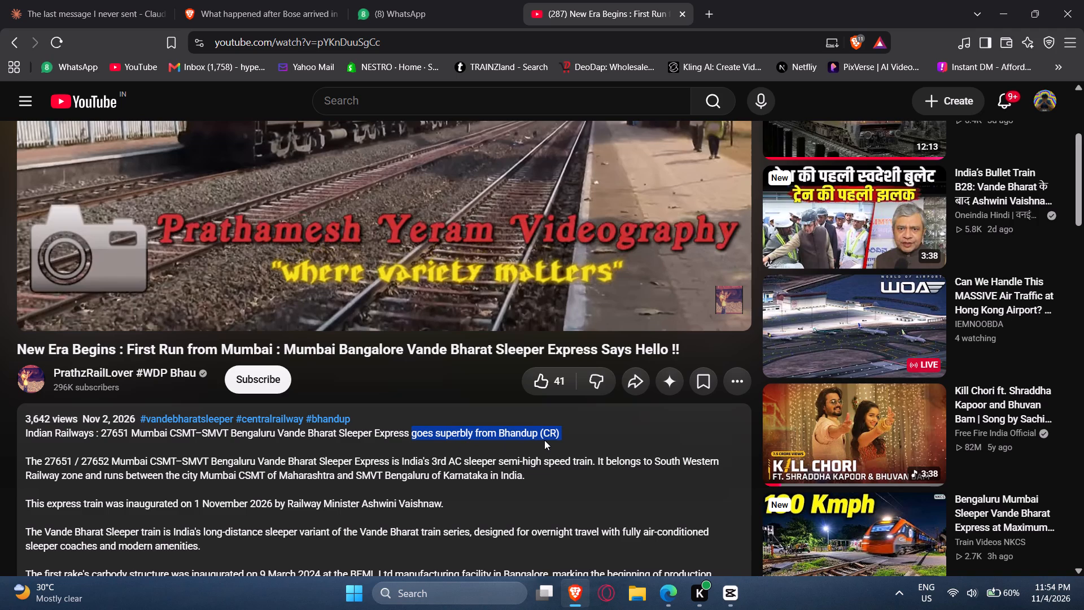
key(ctrl+c)
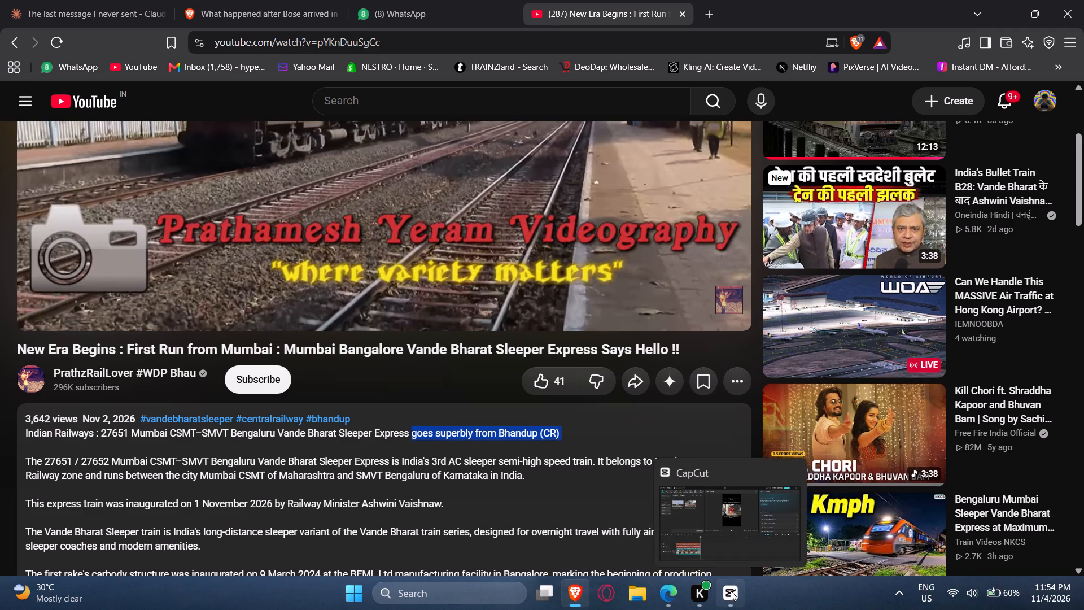
Switch to CapCut and replace the lower caption's third line, "Sppeds post", with "goes superbly from Bhandup (CR)".
click(732, 592)
click(234, 445)
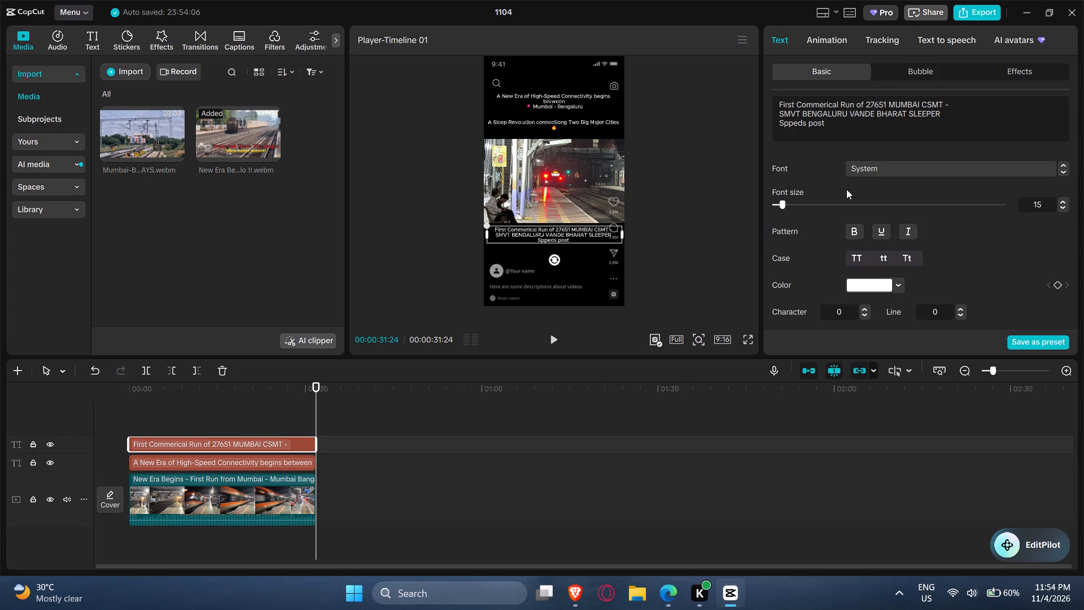
drag(843, 124, 780, 124)
key(ctrl+v)
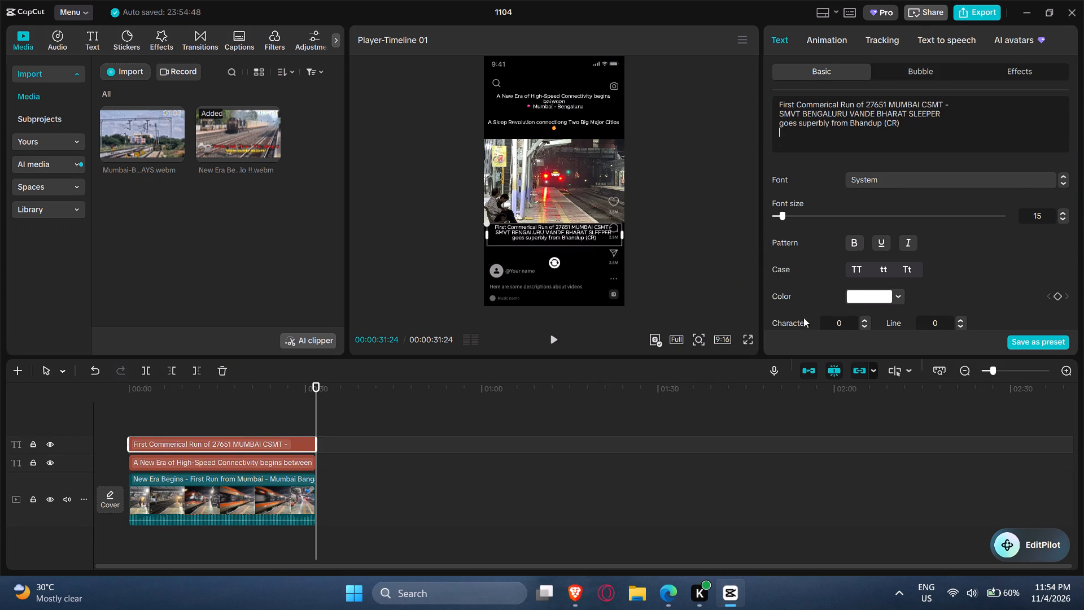
Check the layout in full screen and move the lower caption slightly down, away from the train footage, keeping it centred.
click(751, 346)
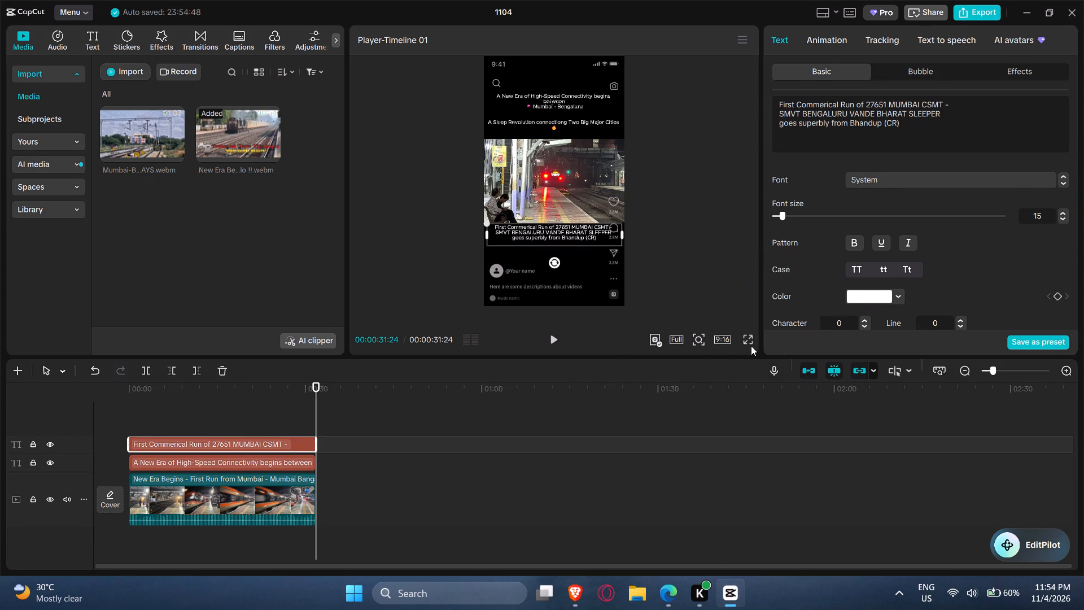
click(744, 339)
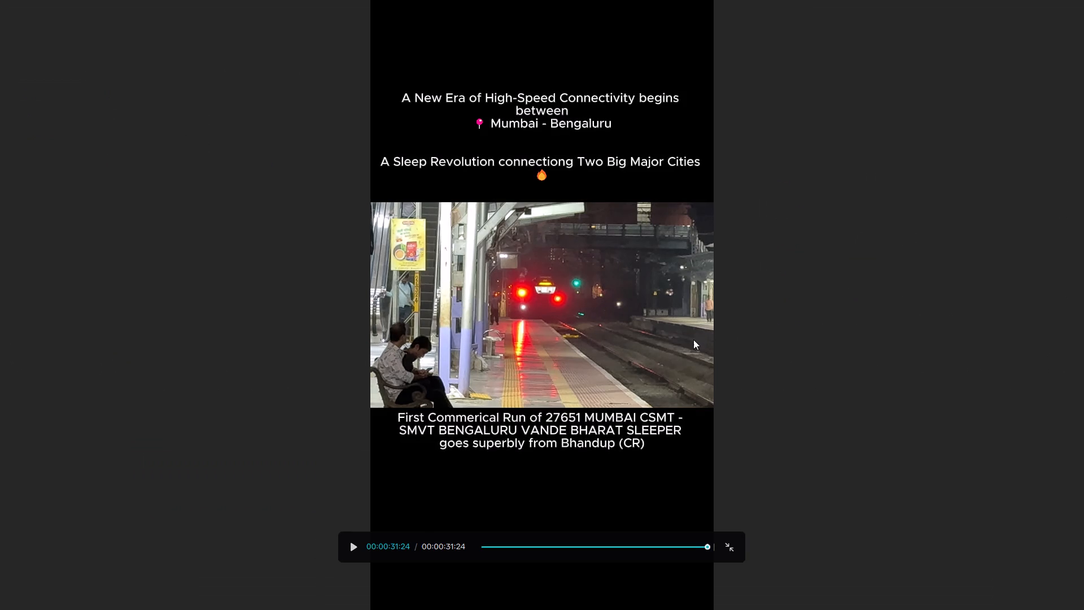
key(Escape)
drag(559, 235, 561, 243)
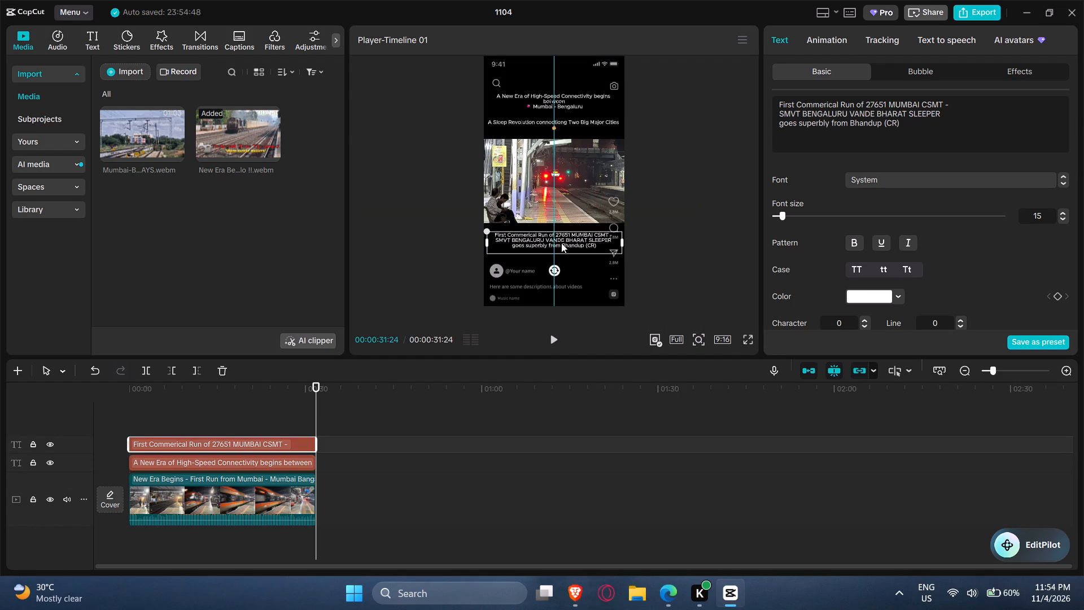
drag(561, 243, 561, 242)
Play the edit in full screen to review the repositioned lower caption against the train footage.
click(558, 340)
click(751, 343)
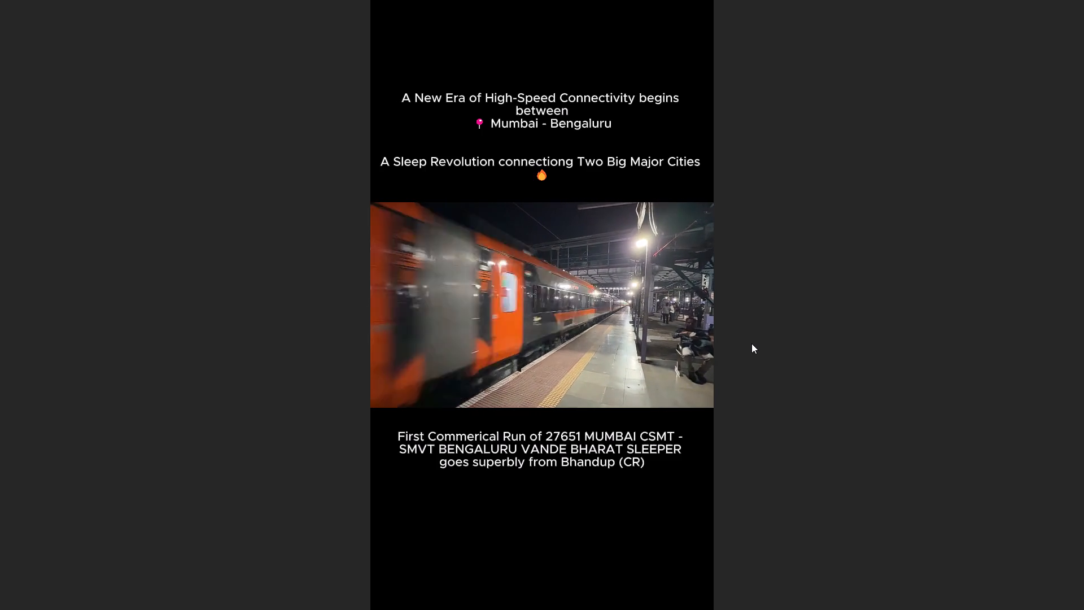
key(Escape)
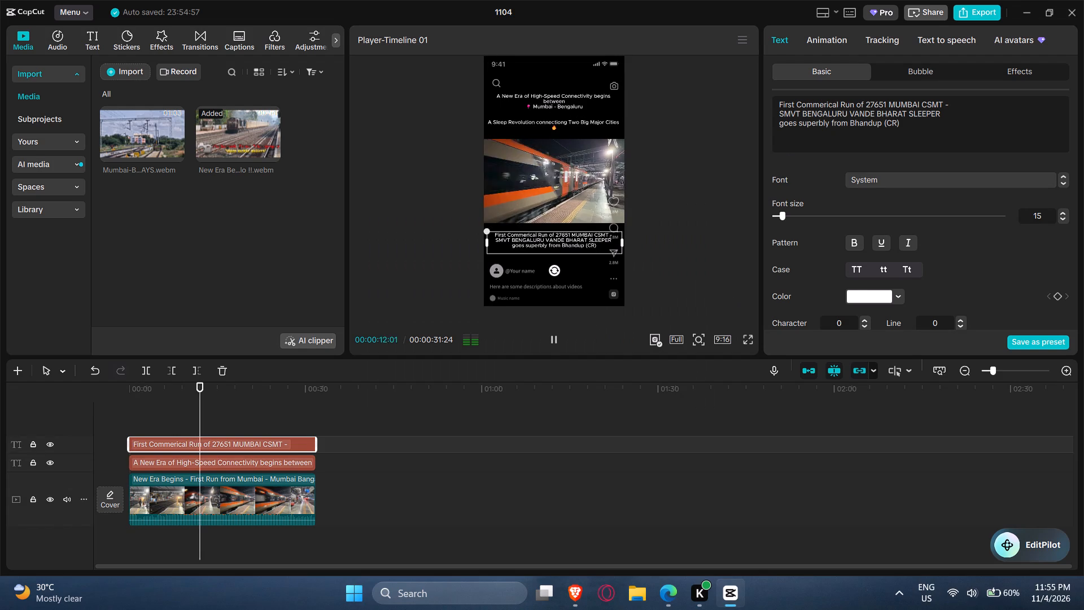
Replace the word "First" with "Second" at the start of the lower caption.
drag(794, 102, 777, 103)
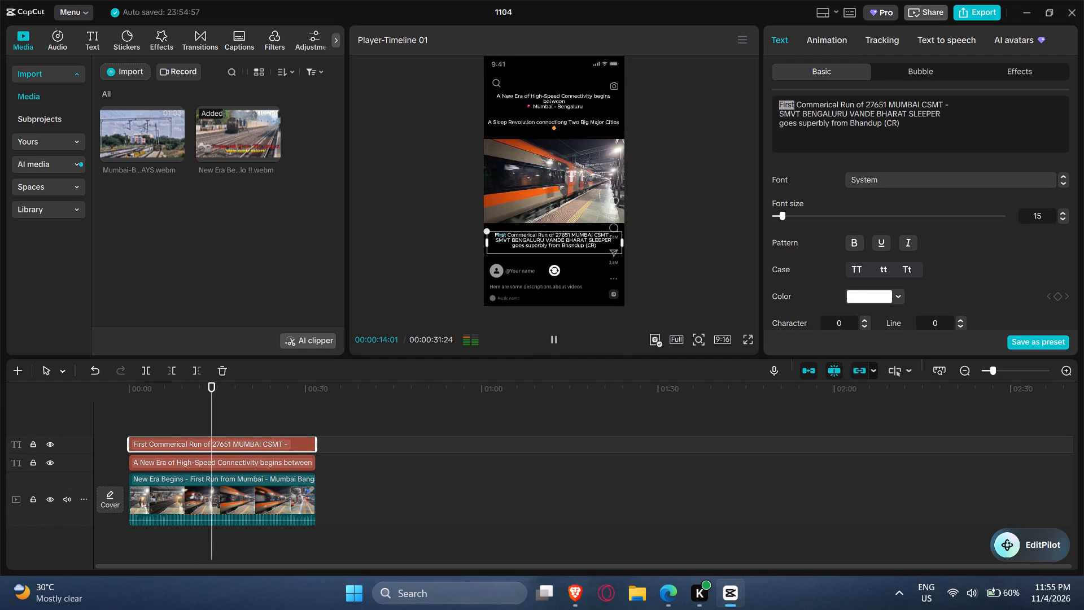
text(Second)
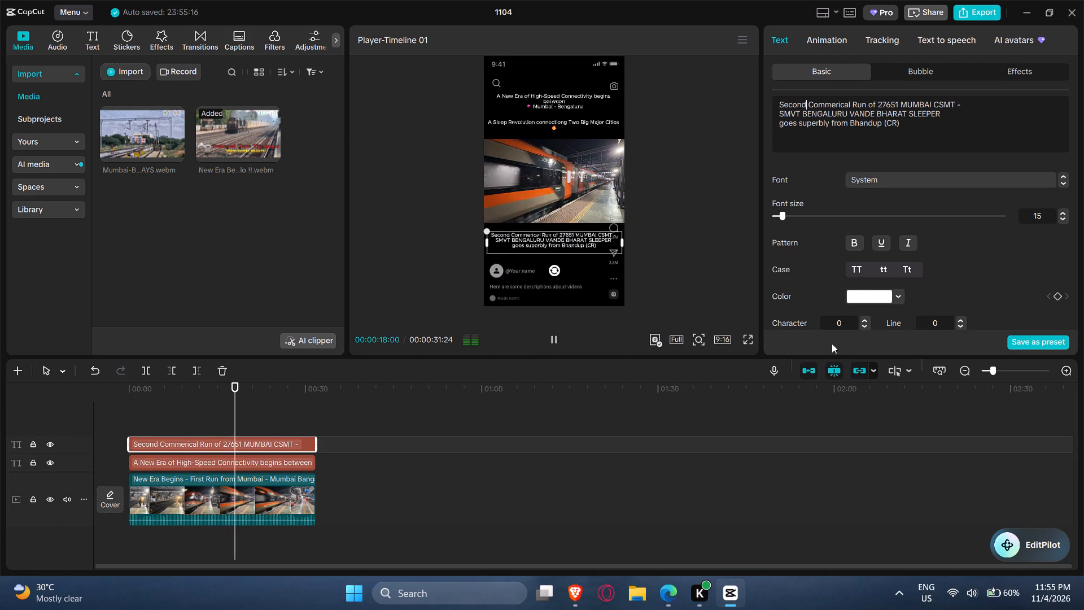
Play the edit in full screen to review the revised caption together with the train footage.
click(746, 338)
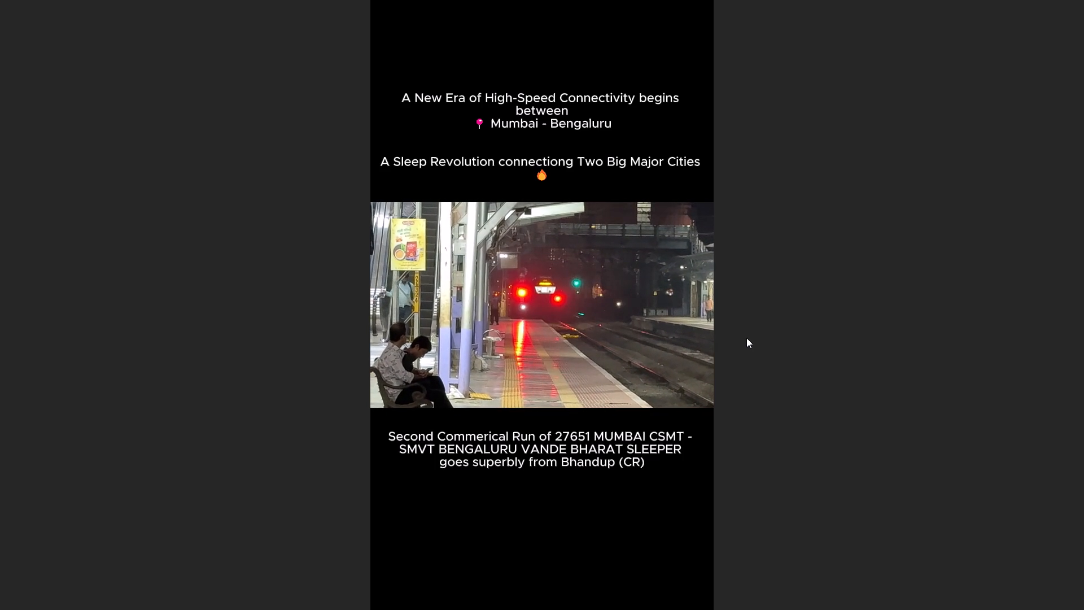
key(space)
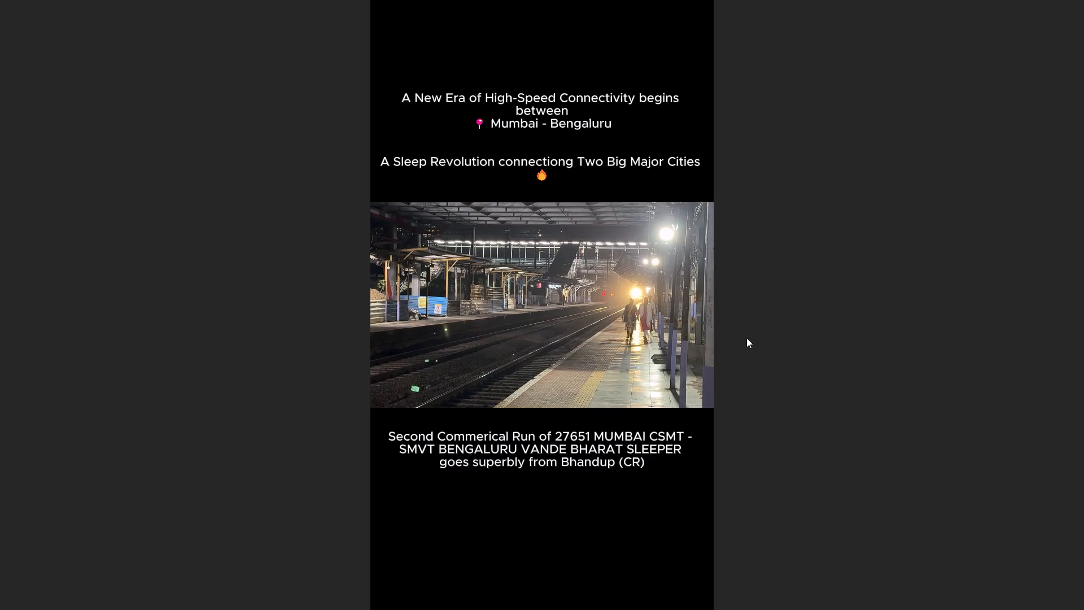
click(587, 274)
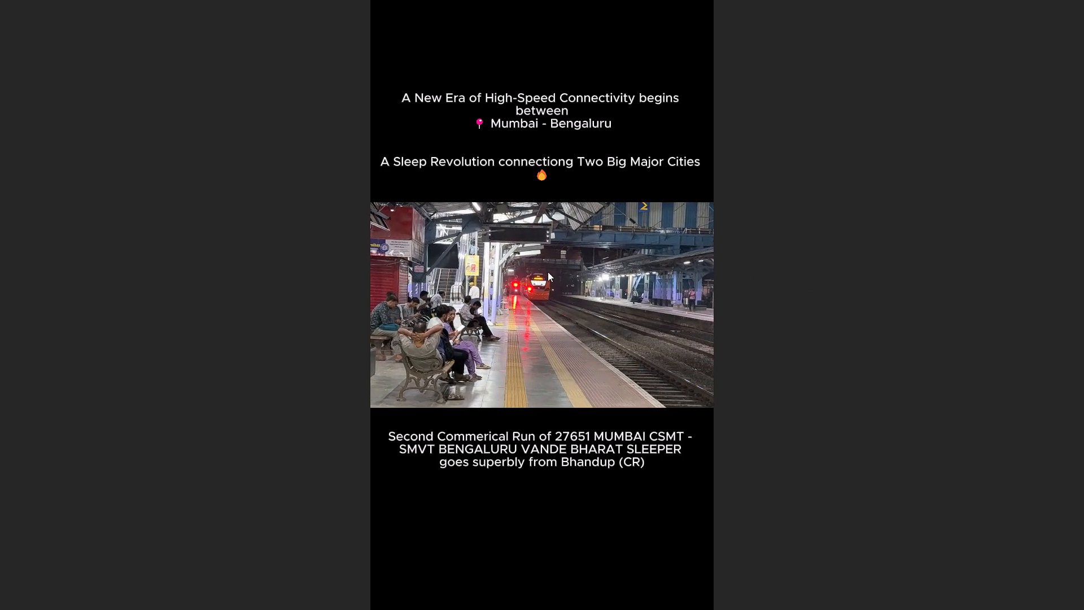
key(Escape)
Import the "monster-of-diesel-for-a-reason-wdp-4d-emd-locomo" MP3 from the Downloads folder into the project media.
click(129, 73)
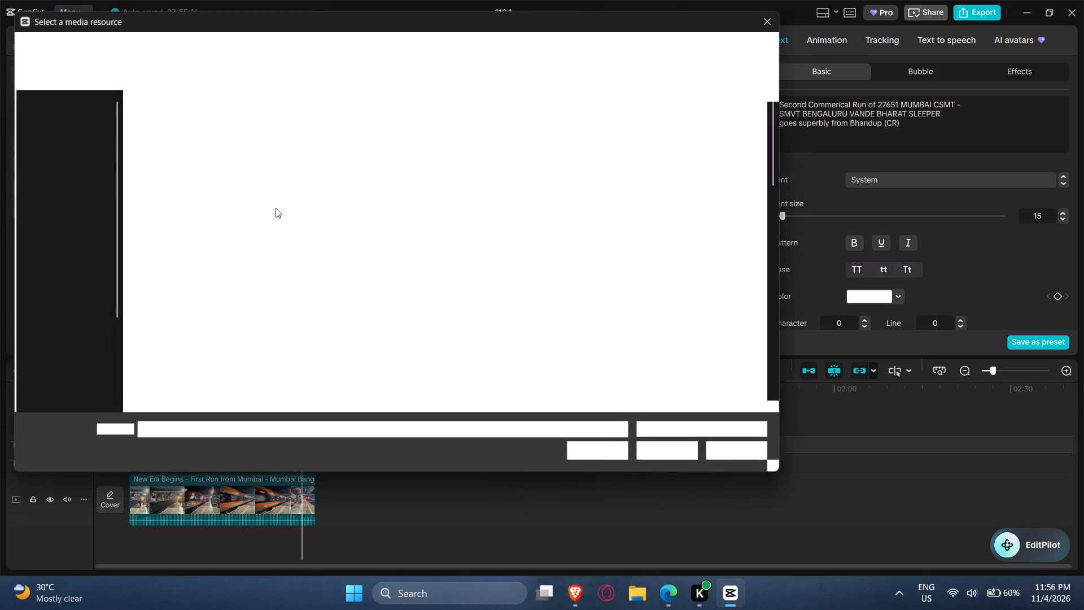
scroll(269, 285, up, 1)
scroll(269, 285, down, 2)
scroll(456, 272, down, 3)
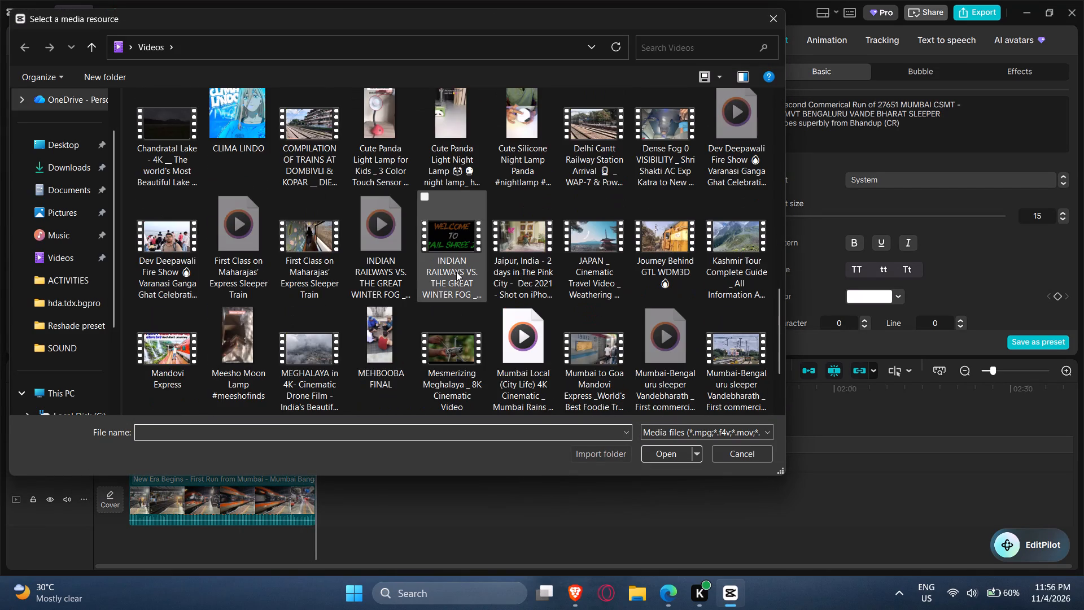
scroll(456, 272, down, 2)
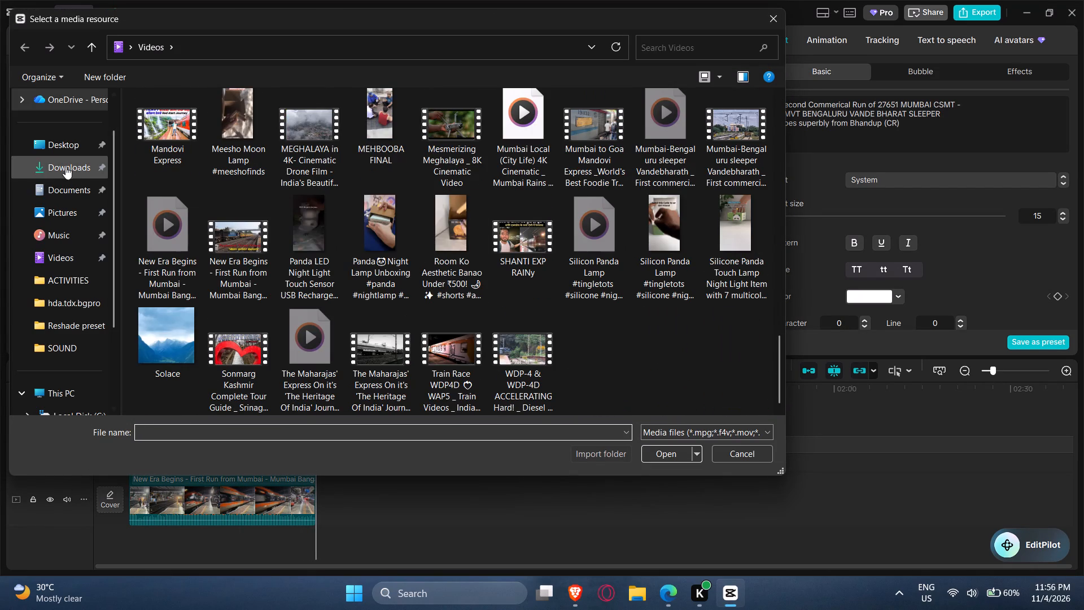
click(84, 175)
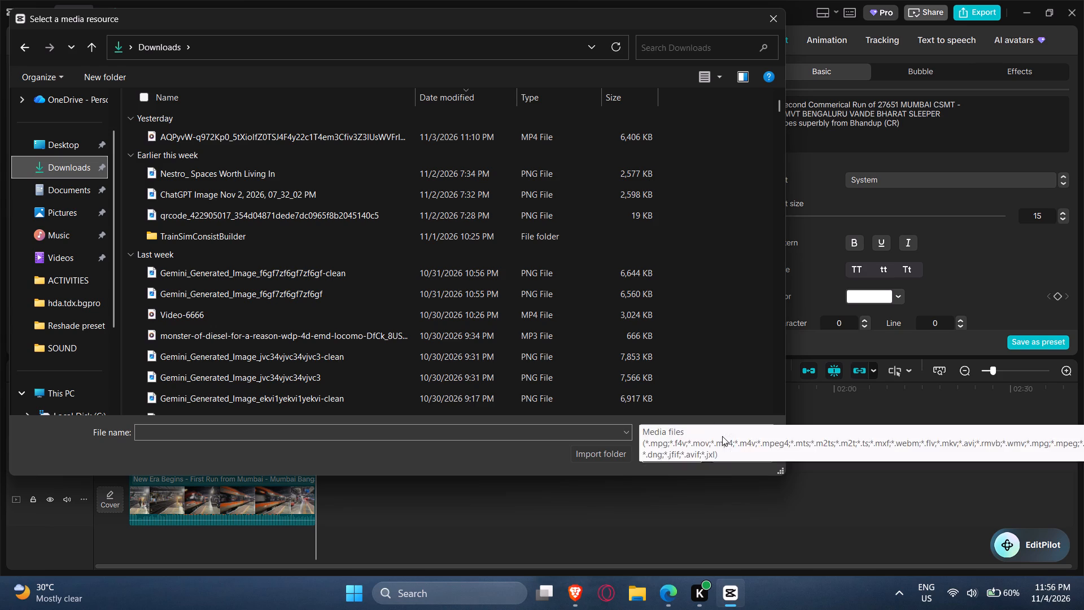
click(722, 436)
click(722, 436)
scroll(593, 213, down, 1)
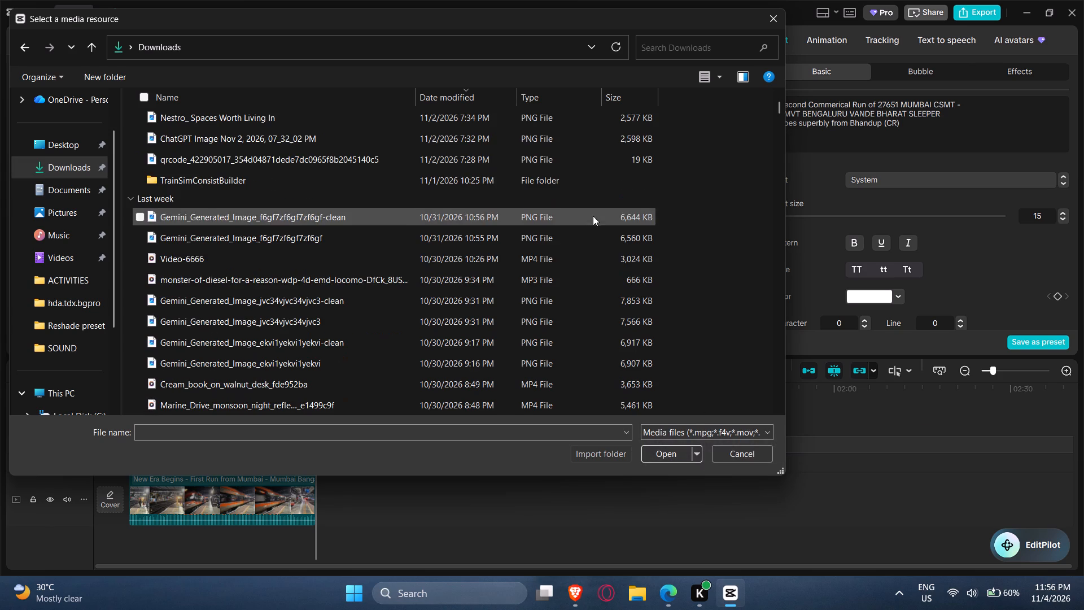
double_click(550, 280)
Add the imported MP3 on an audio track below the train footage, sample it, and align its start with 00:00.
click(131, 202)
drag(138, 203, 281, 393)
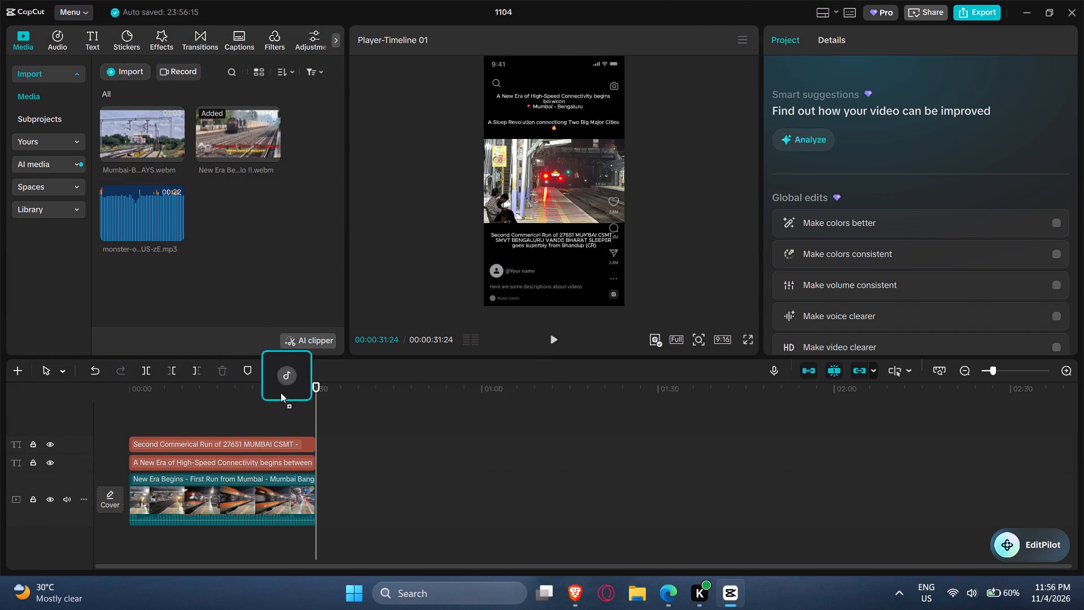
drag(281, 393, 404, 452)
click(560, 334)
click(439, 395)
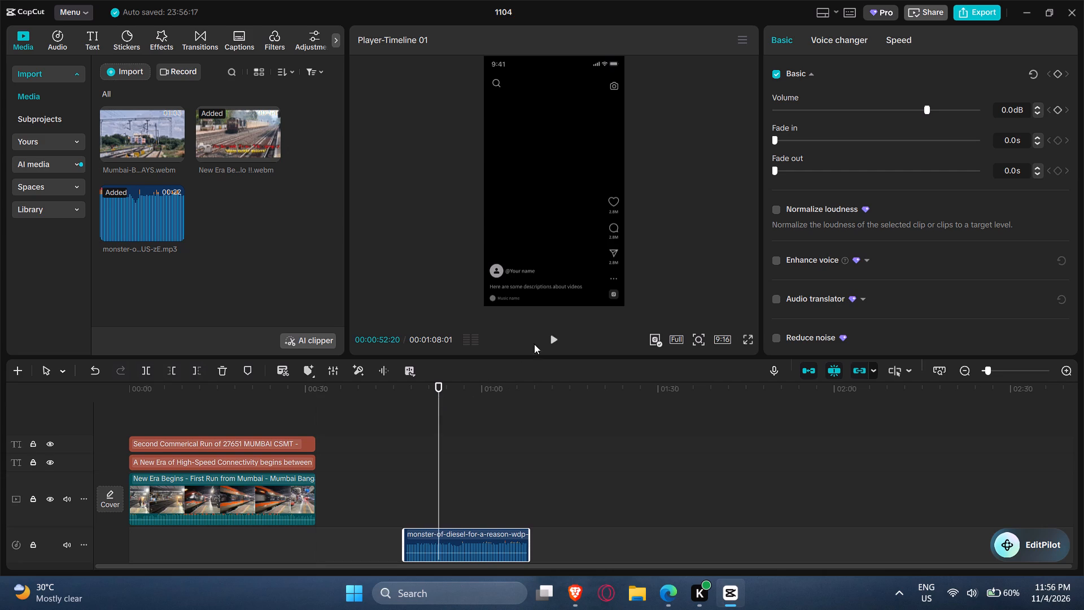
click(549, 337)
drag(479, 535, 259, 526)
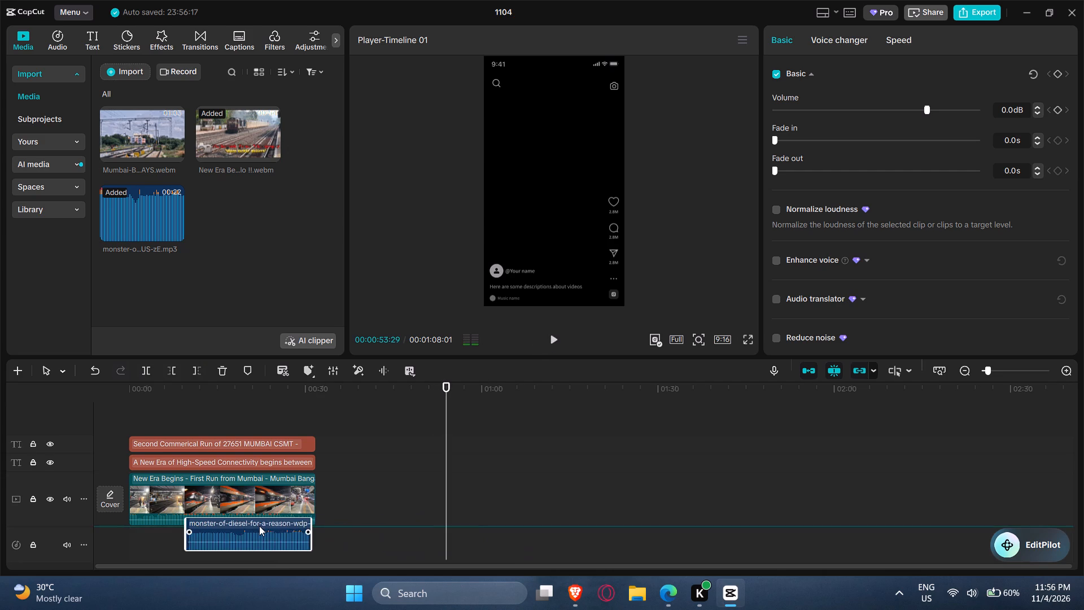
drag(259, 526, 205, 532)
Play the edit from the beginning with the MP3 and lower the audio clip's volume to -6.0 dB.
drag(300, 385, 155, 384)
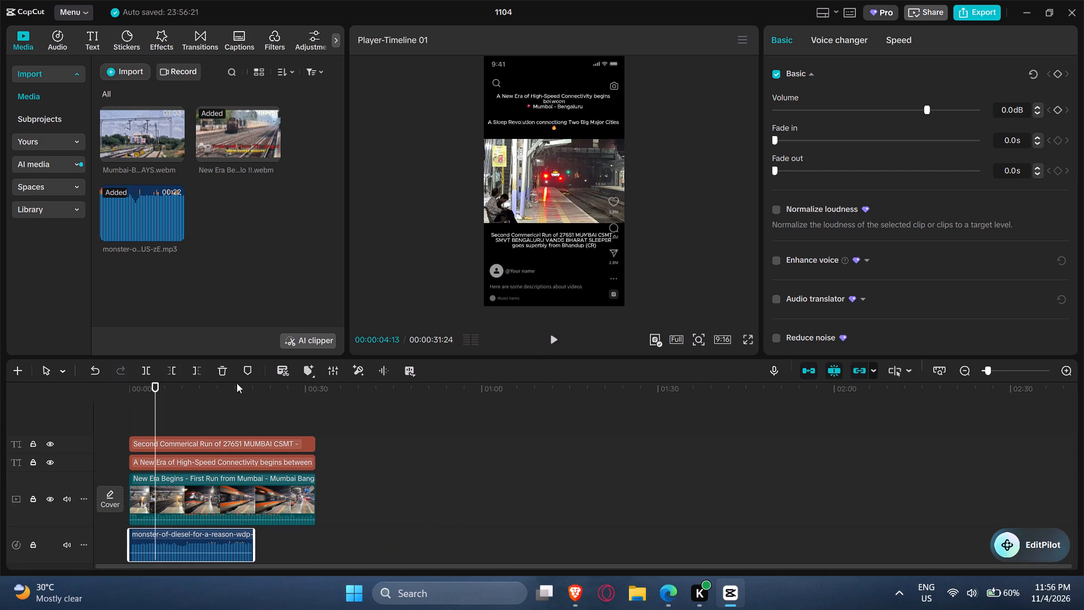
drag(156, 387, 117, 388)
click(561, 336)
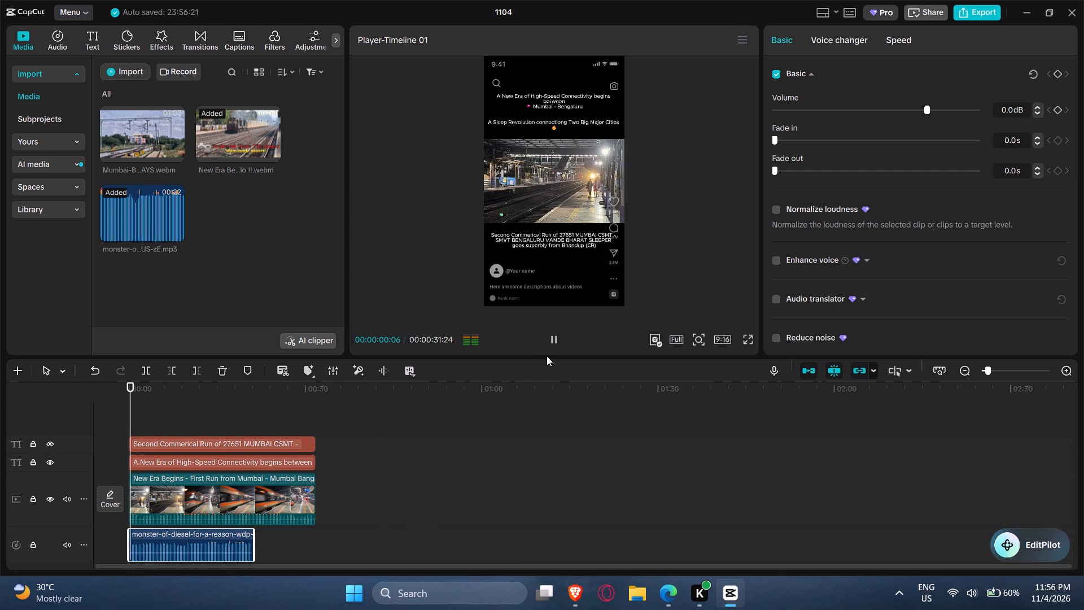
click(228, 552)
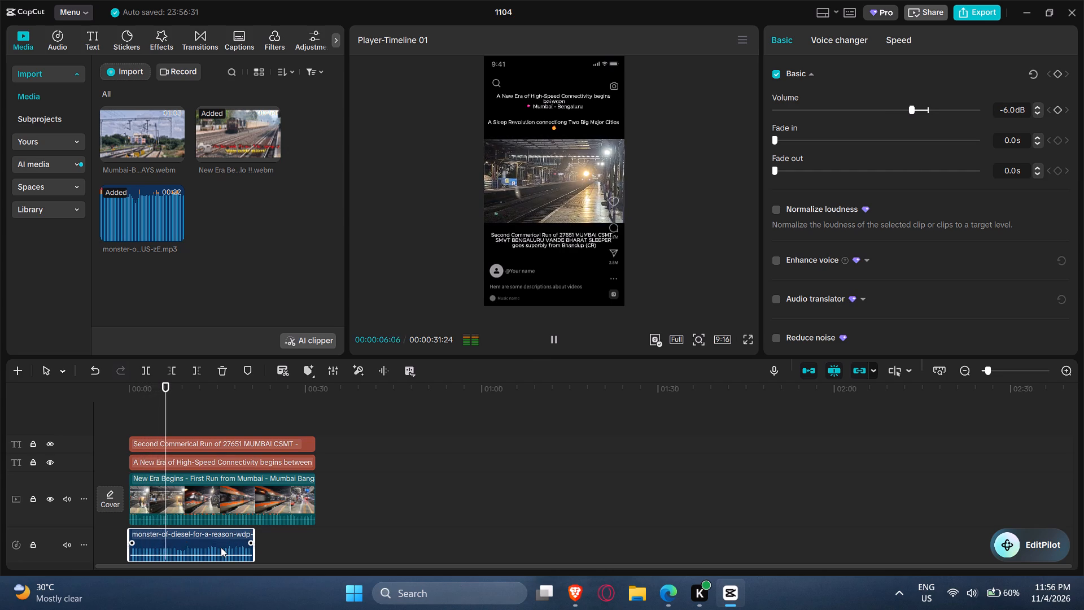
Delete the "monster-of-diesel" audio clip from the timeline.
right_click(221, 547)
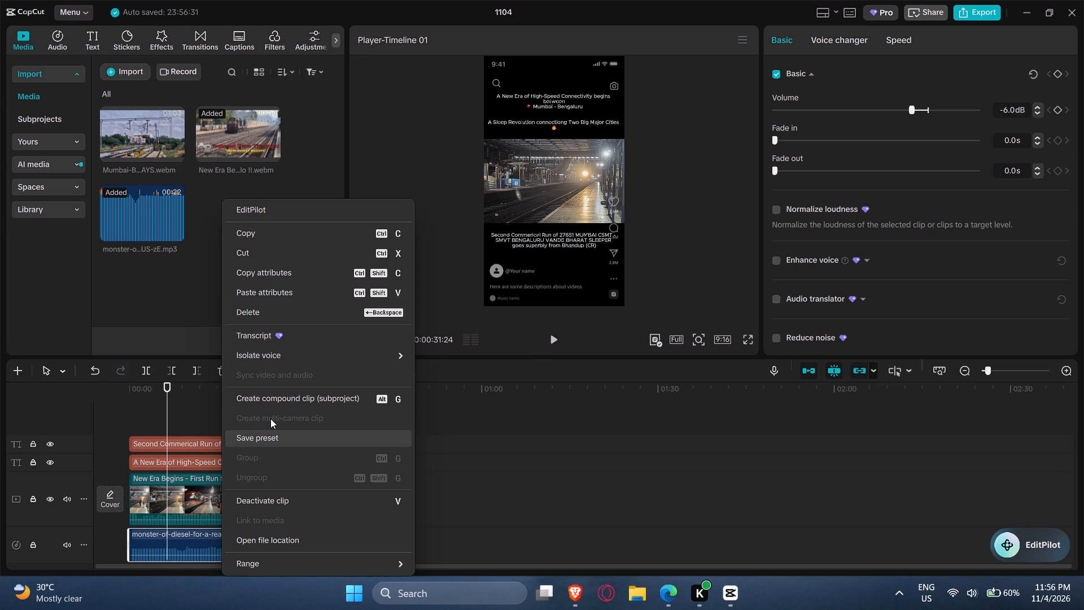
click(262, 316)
Import the "habibi-come-to-shot-on-at-djiindiaofficial-mini" MP3 from the Downloads folder into the project media.
click(120, 64)
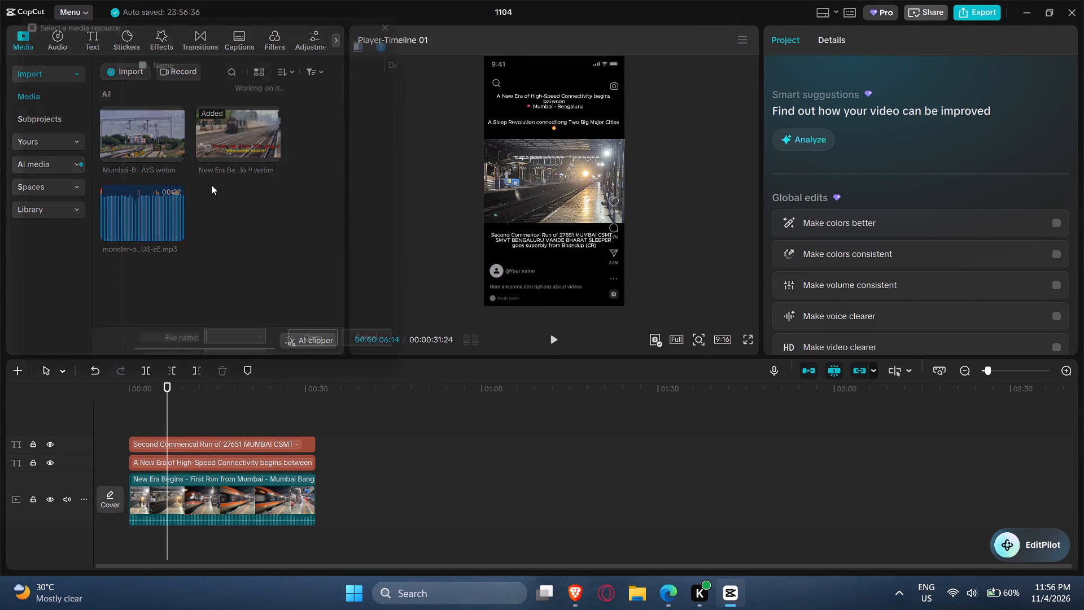
scroll(235, 210, down, 1)
scroll(421, 239, down, 1)
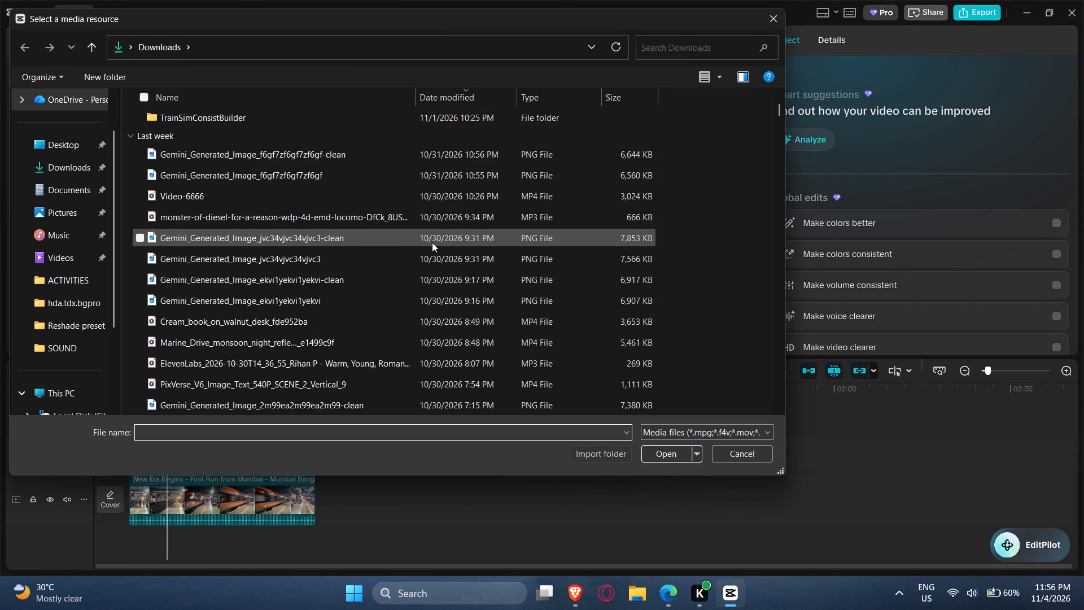
scroll(513, 241, down, 1)
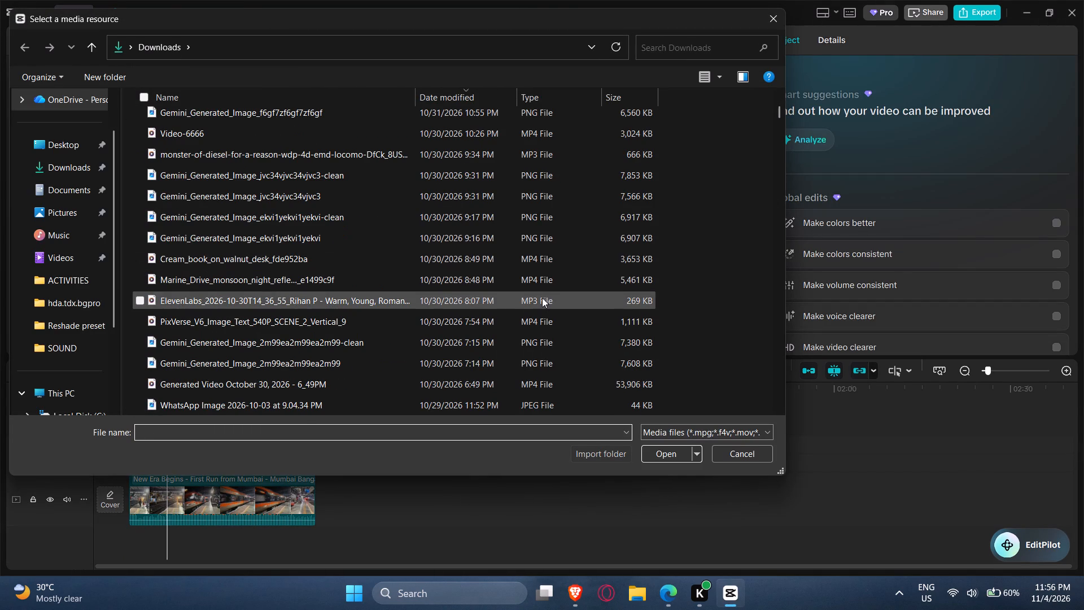
scroll(542, 298, down, 1)
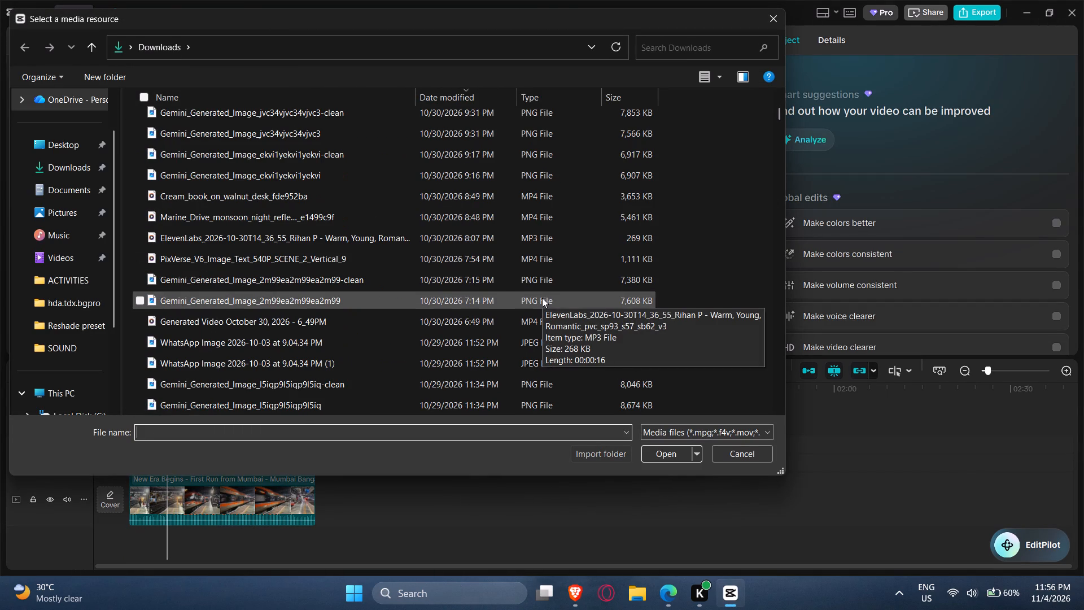
scroll(553, 356, down, 6)
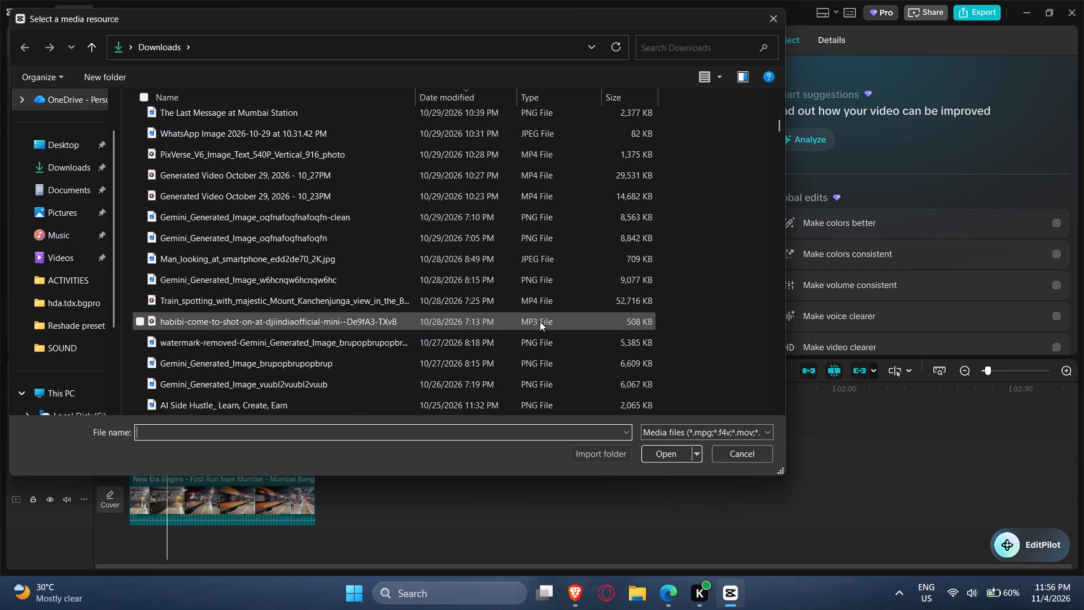
double_click(540, 321)
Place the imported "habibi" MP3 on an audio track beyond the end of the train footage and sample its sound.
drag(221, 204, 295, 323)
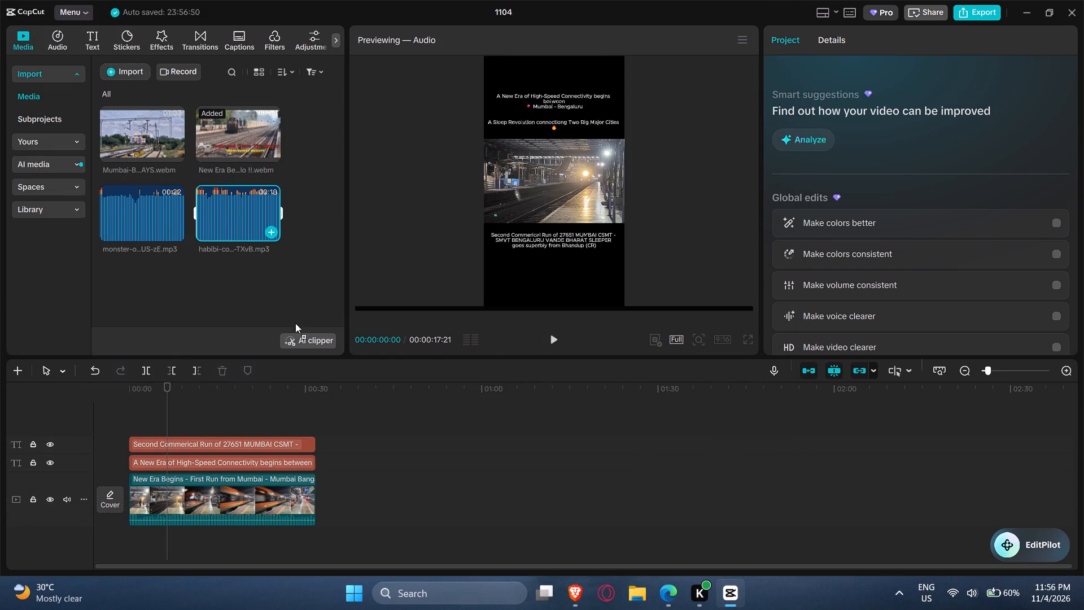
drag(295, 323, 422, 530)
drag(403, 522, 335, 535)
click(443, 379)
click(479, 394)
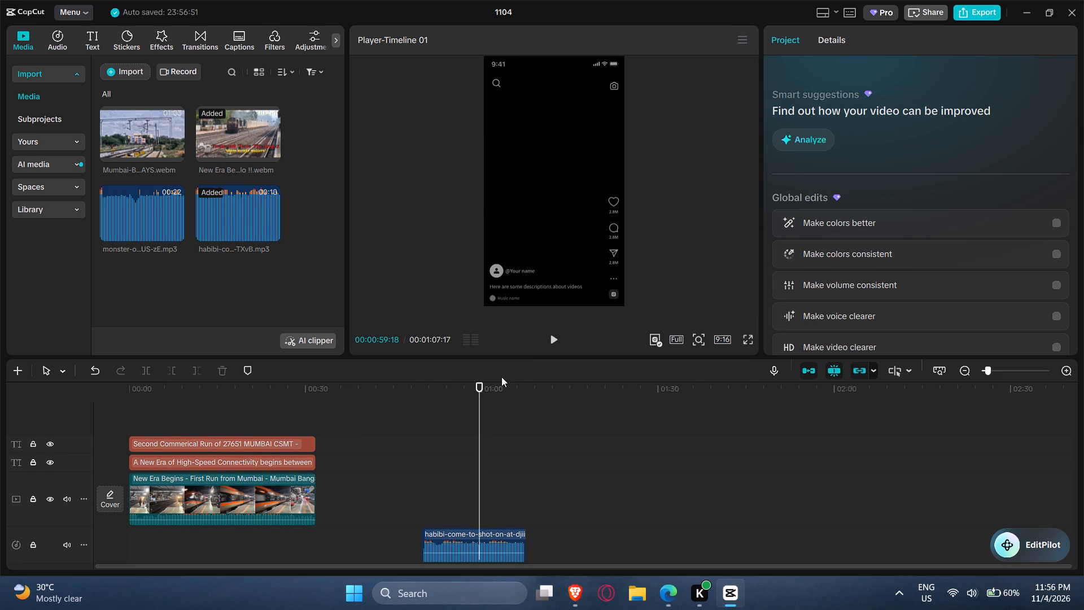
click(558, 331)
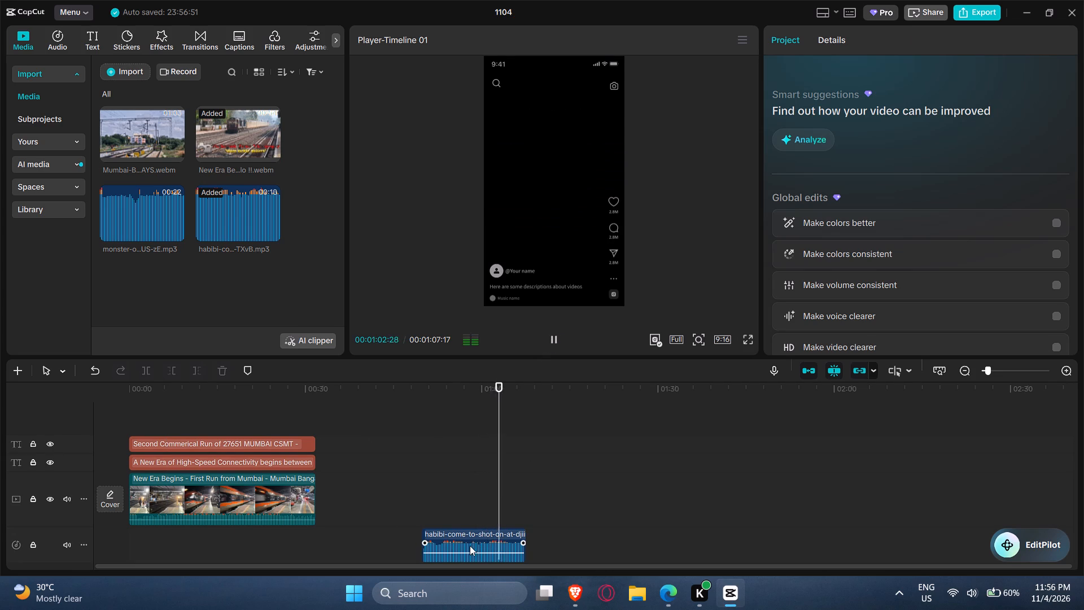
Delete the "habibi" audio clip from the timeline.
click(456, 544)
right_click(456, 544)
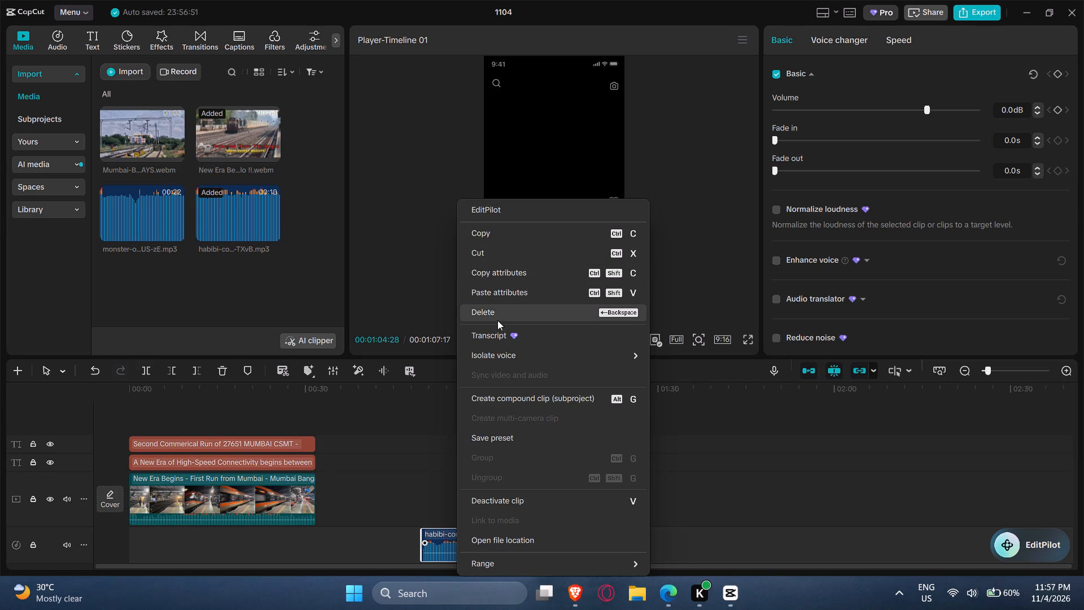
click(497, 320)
Find the MP3 files "ReelAudio-54598" and "snaplytics.io_instagram_audio" in the Downloads folder and import both into the project media.
click(130, 65)
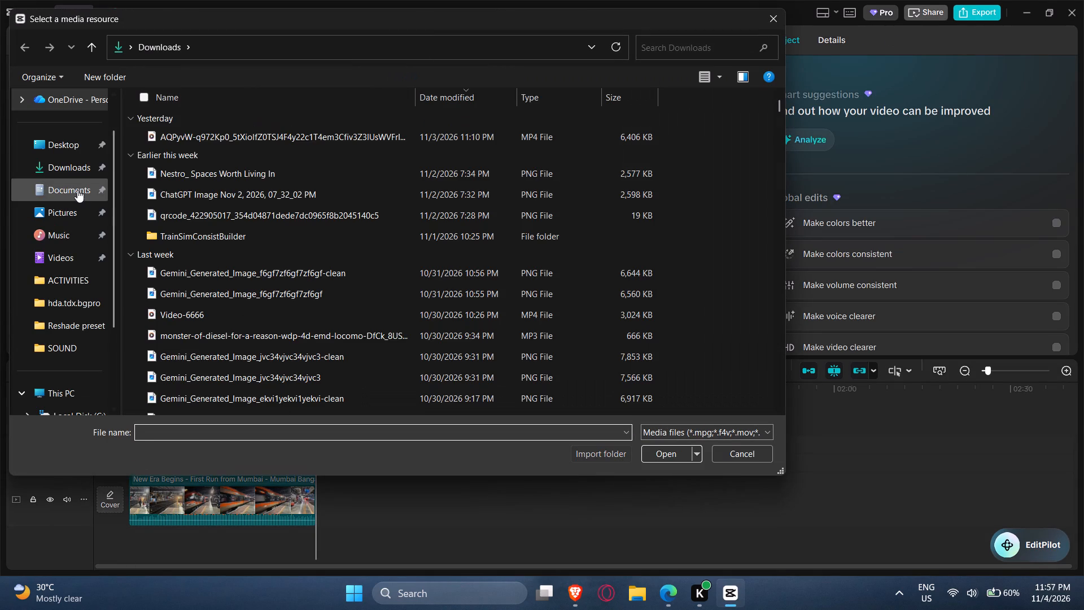
scroll(383, 295, down, 13)
scroll(383, 295, up, 1)
scroll(383, 295, down, 3)
scroll(389, 308, up, 2)
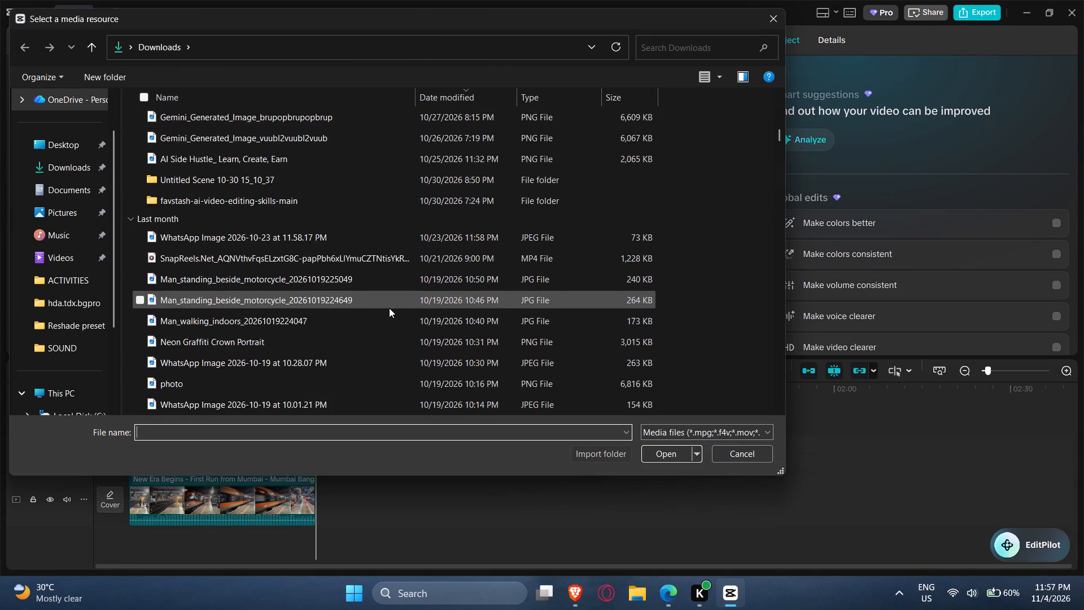
scroll(389, 308, up, 2)
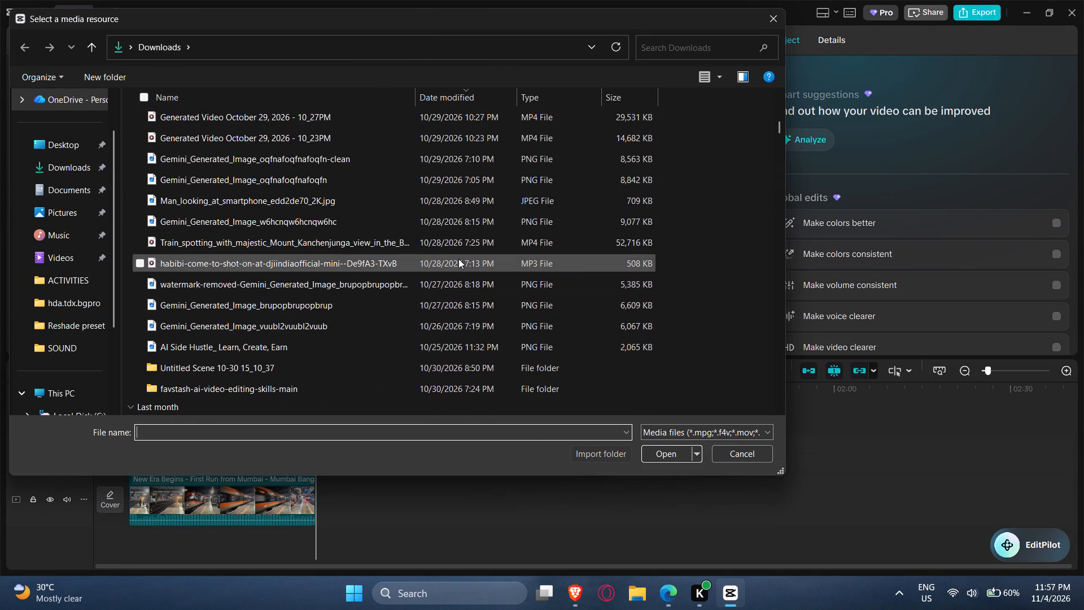
scroll(458, 259, down, 3)
scroll(469, 303, down, 1)
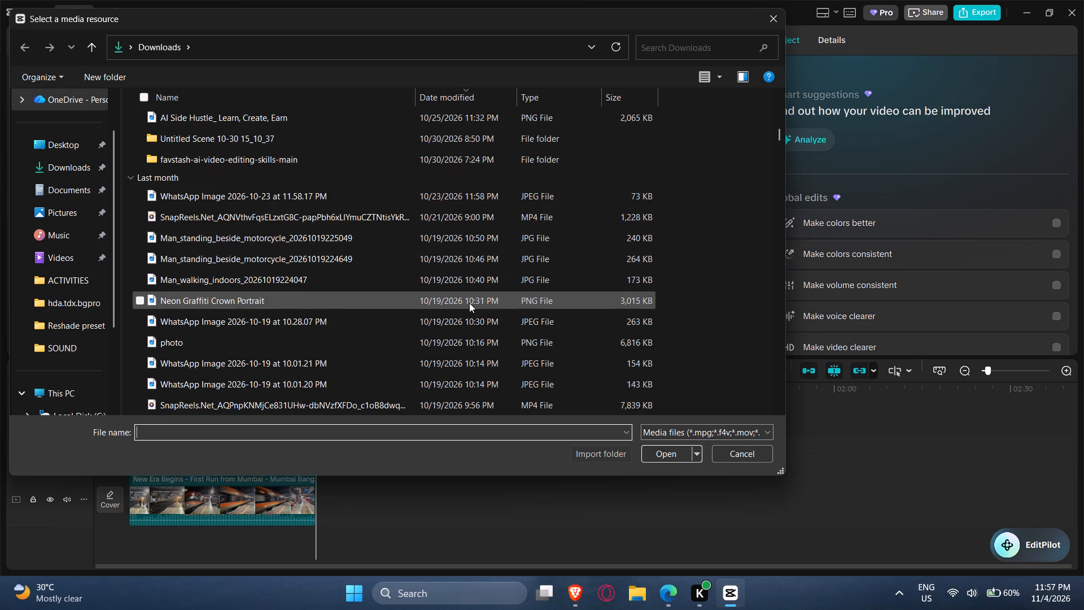
scroll(469, 303, down, 4)
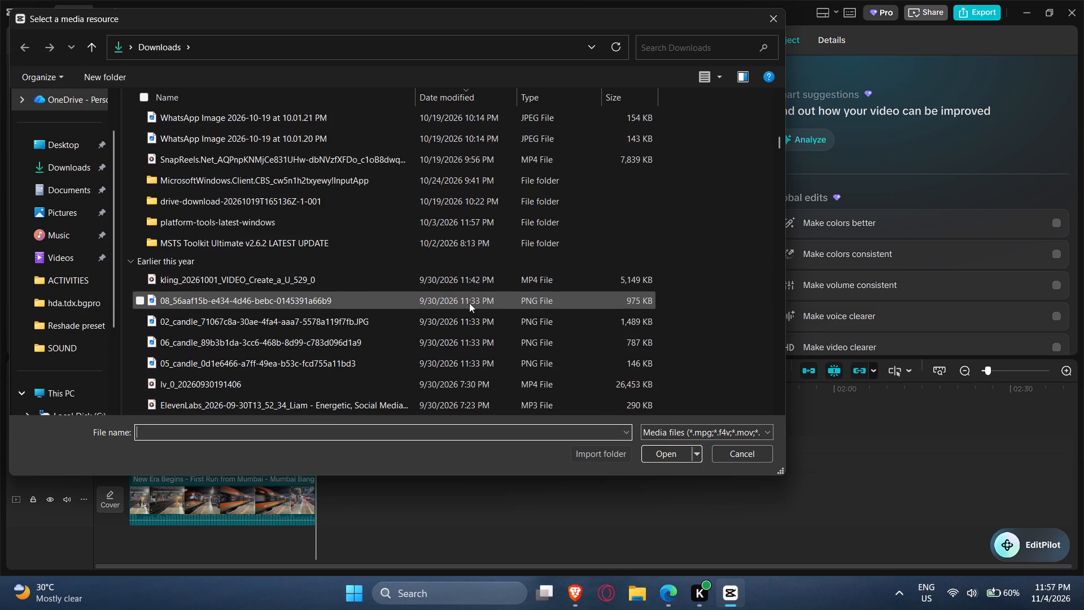
scroll(469, 303, down, 2)
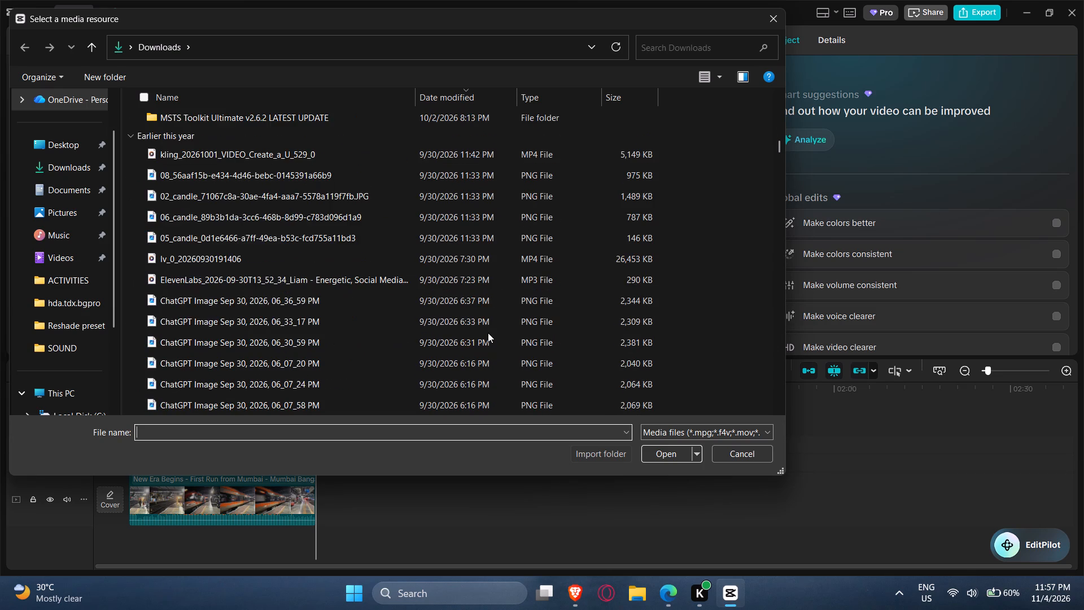
scroll(482, 310, up, 1)
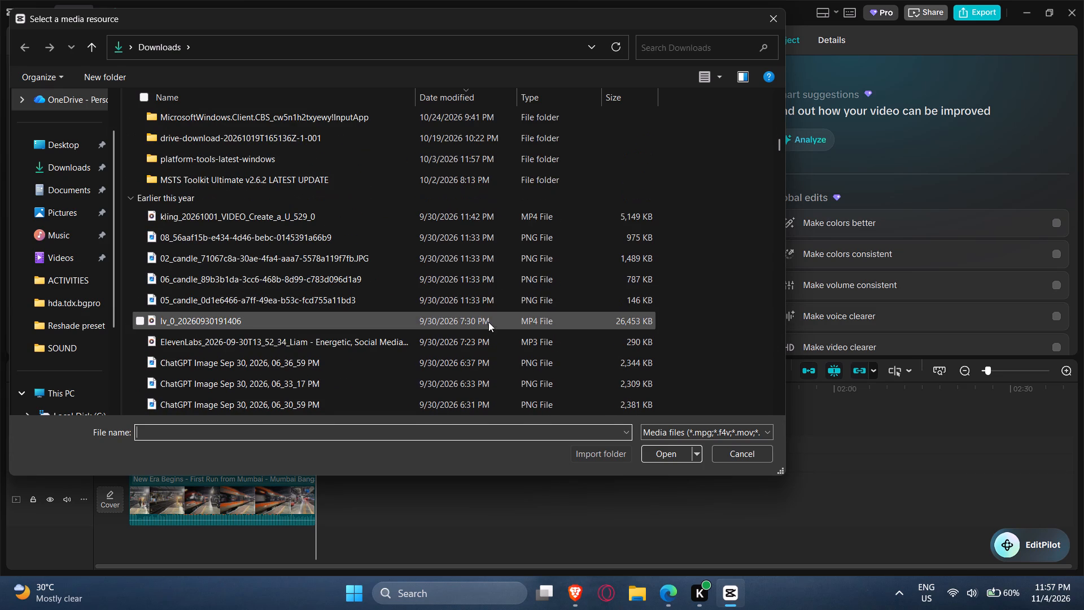
scroll(507, 338, down, 3)
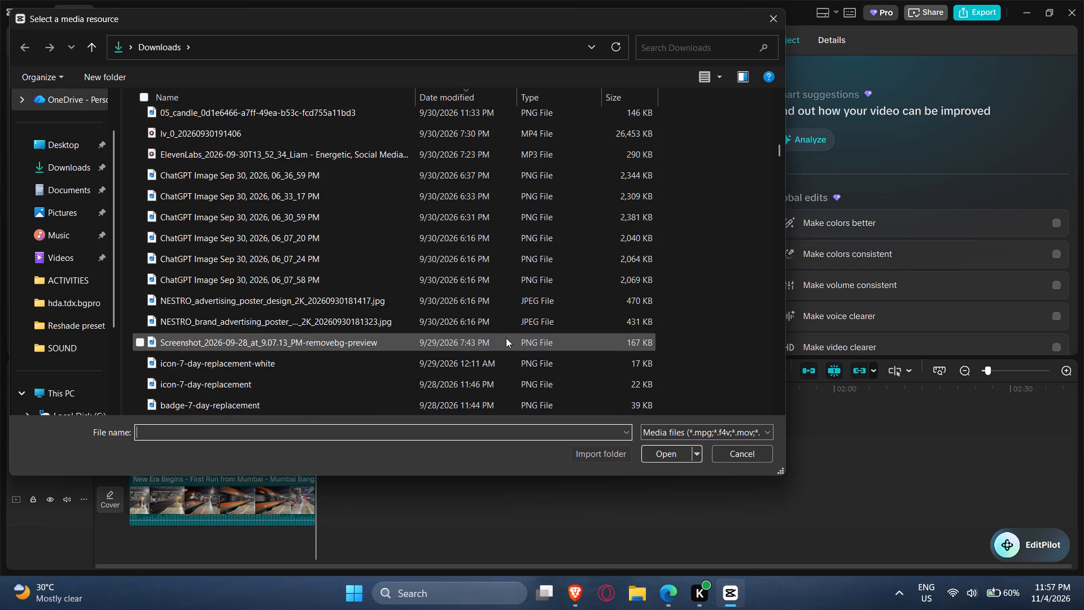
scroll(506, 338, down, 5)
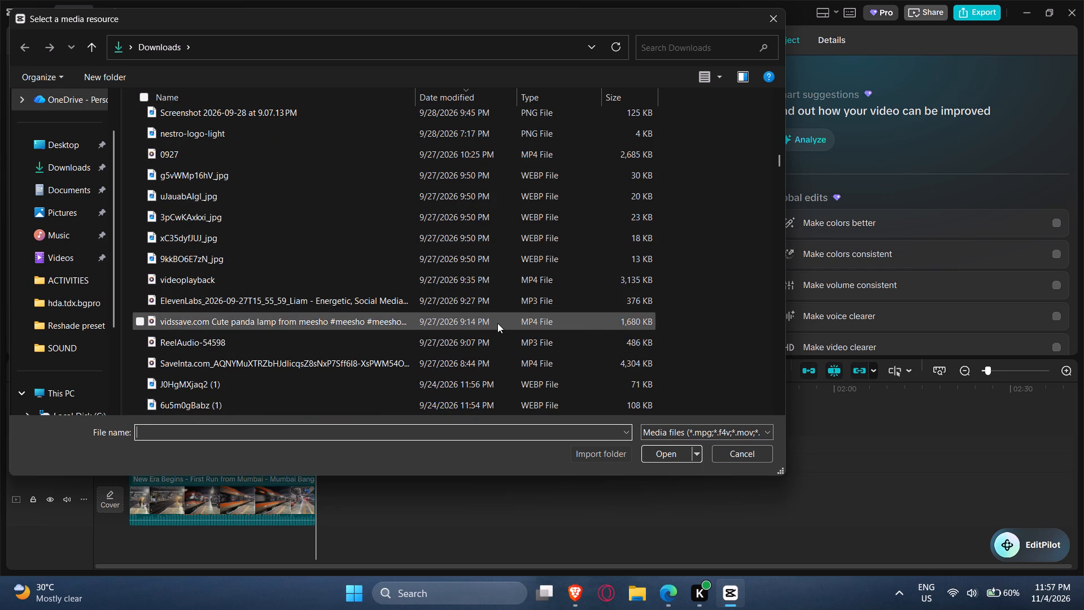
click(502, 343)
scroll(502, 343, down, 2)
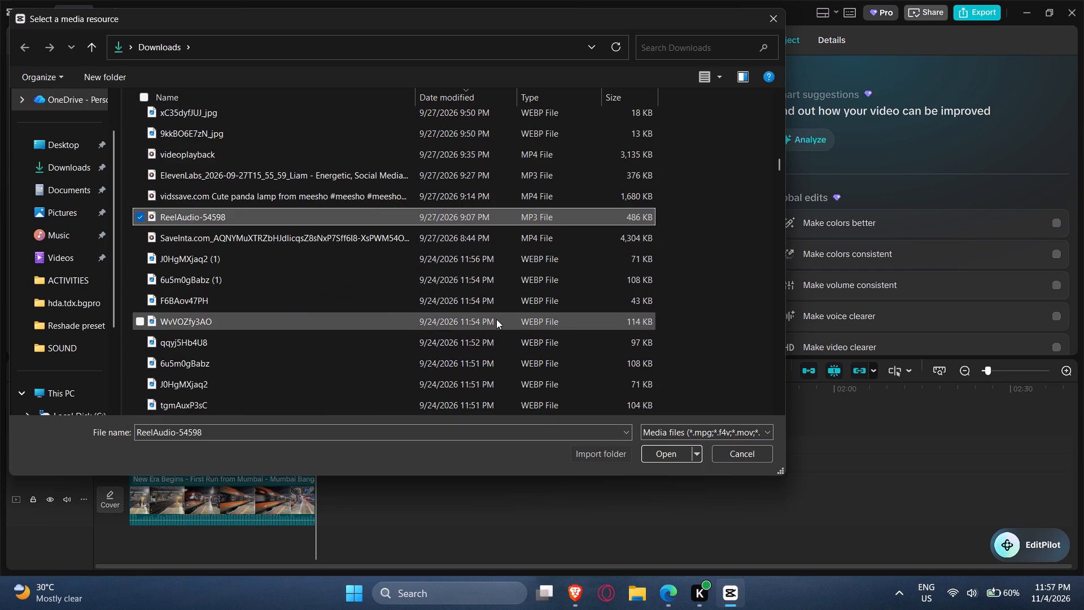
scroll(496, 319, down, 6)
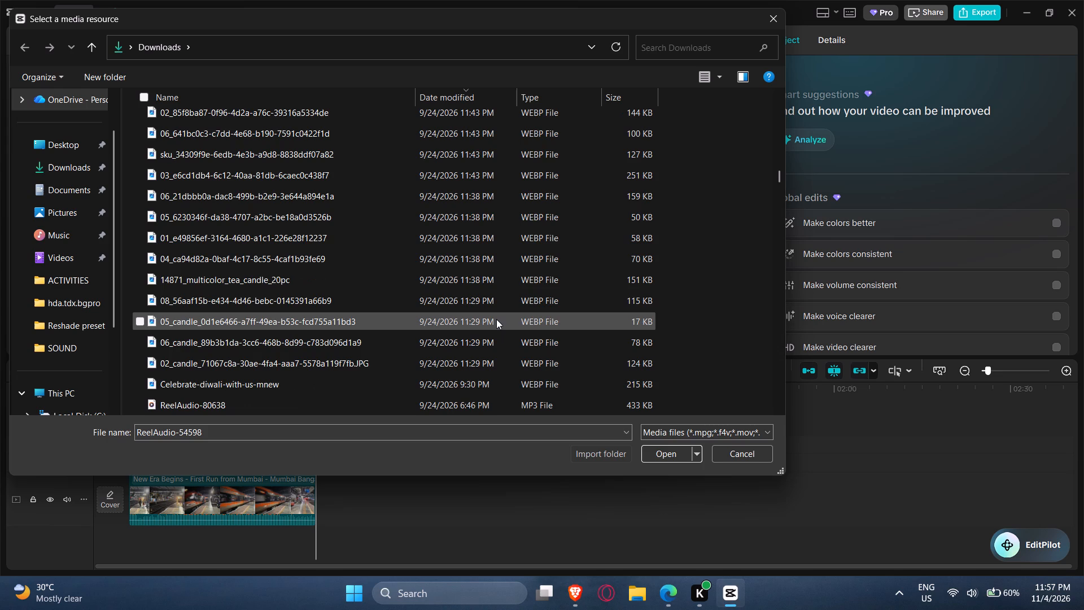
scroll(496, 319, down, 12)
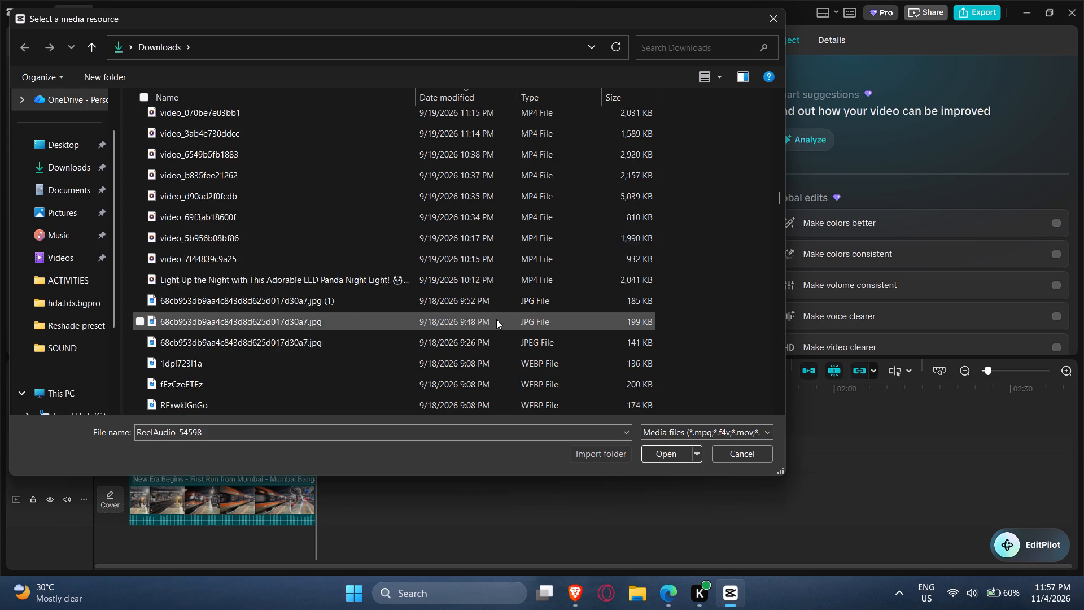
scroll(496, 319, down, 3)
scroll(496, 319, up, 5)
scroll(496, 319, down, 2)
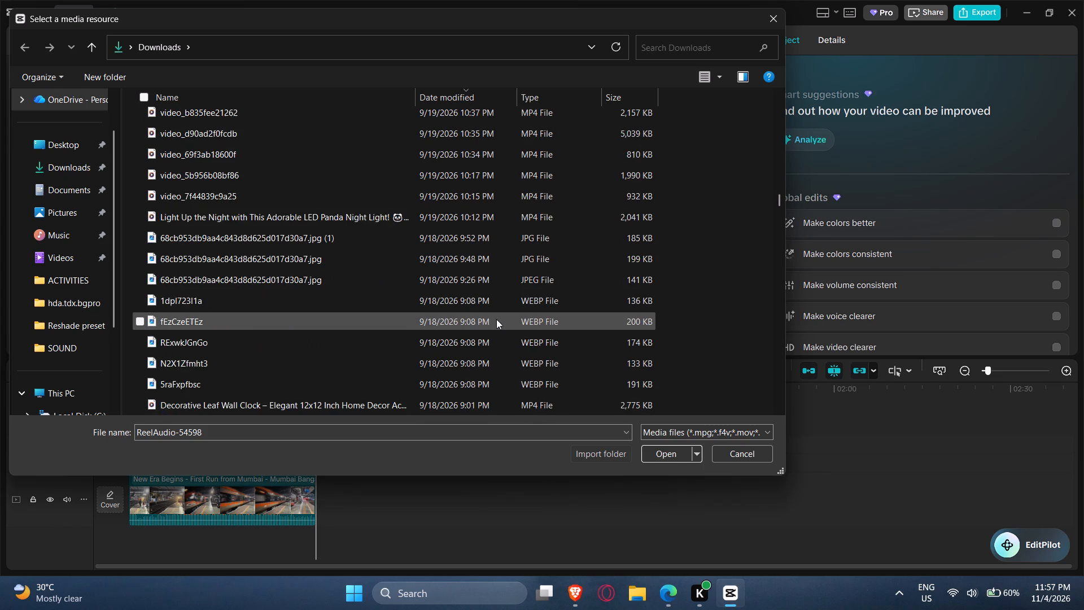
scroll(496, 319, down, 9)
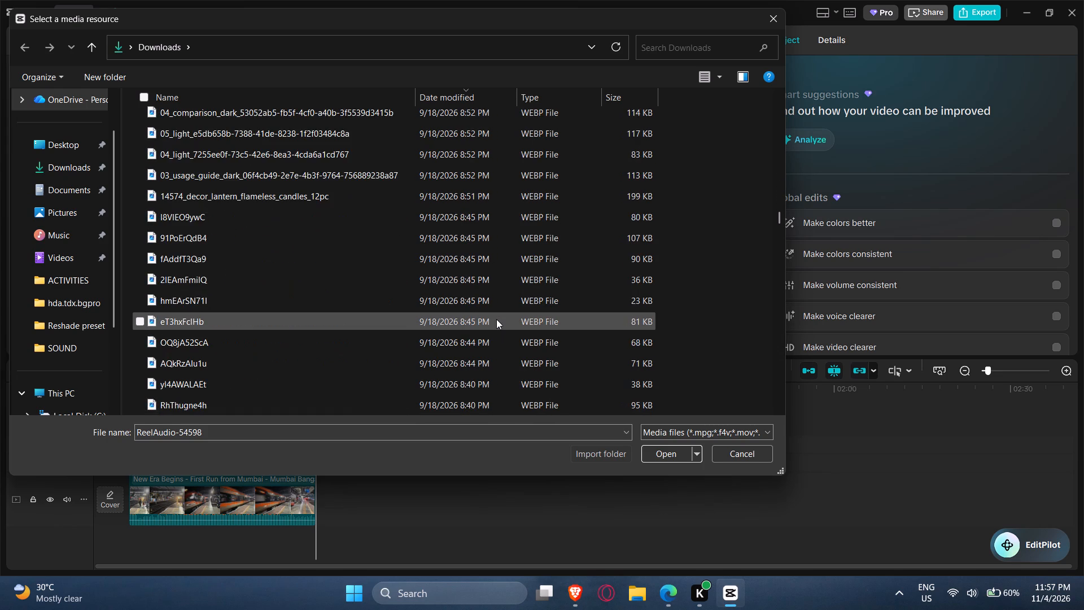
scroll(496, 319, down, 20)
scroll(496, 319, down, 6)
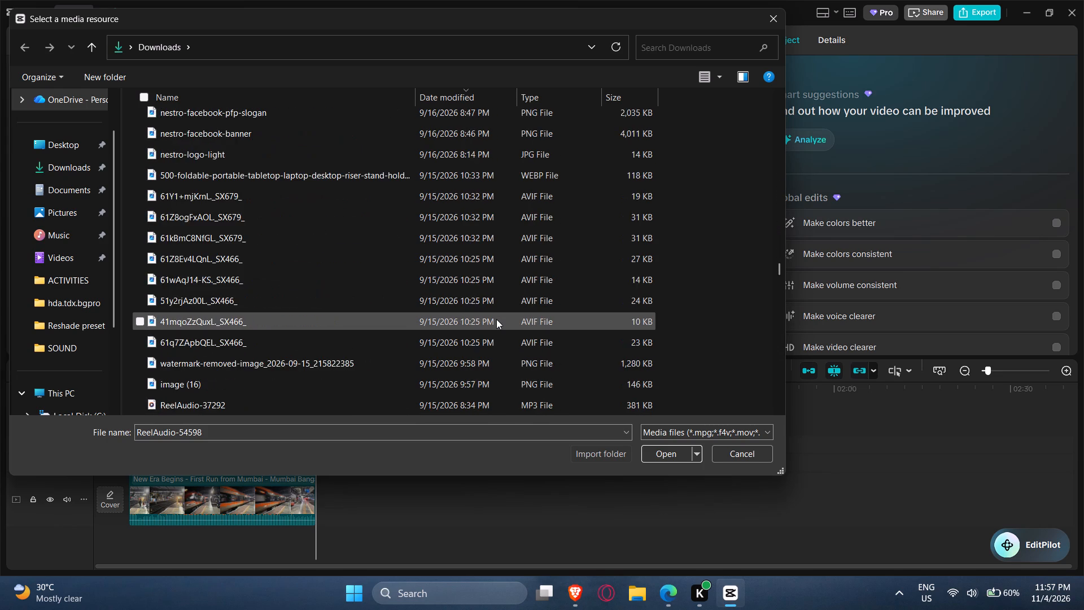
scroll(496, 319, down, 4)
scroll(554, 370, down, 2)
scroll(554, 370, up, 1)
scroll(554, 370, down, 10)
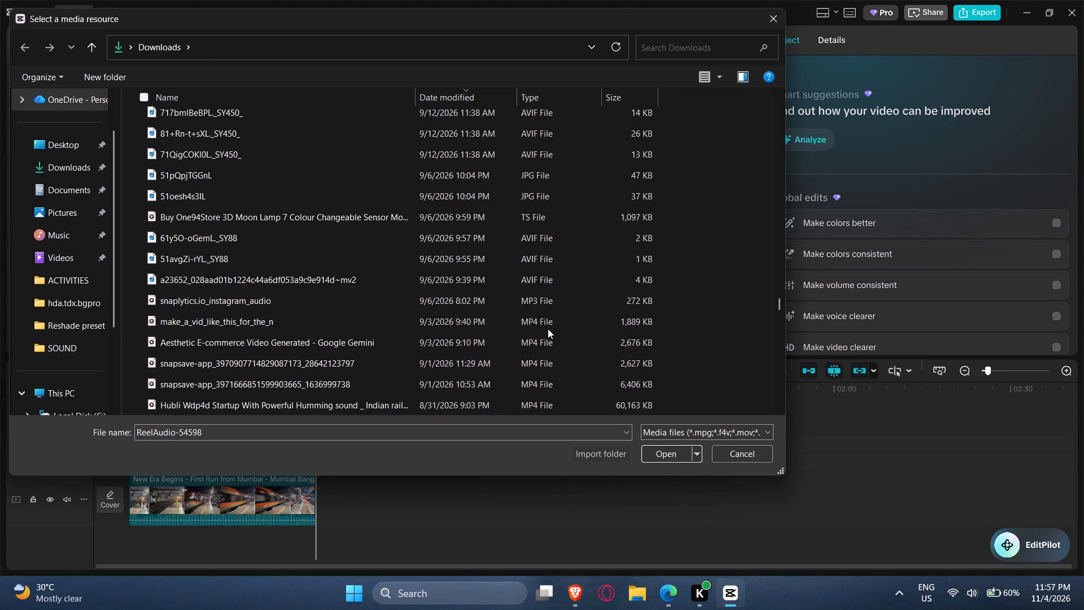
ctrl+click(536, 299)
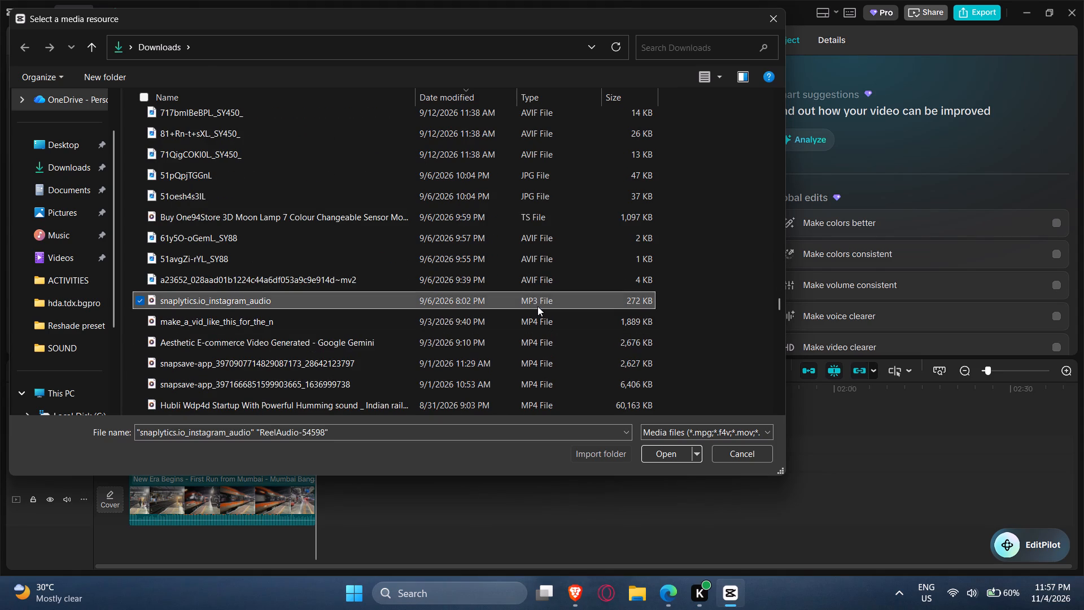
scroll(538, 307, down, 7)
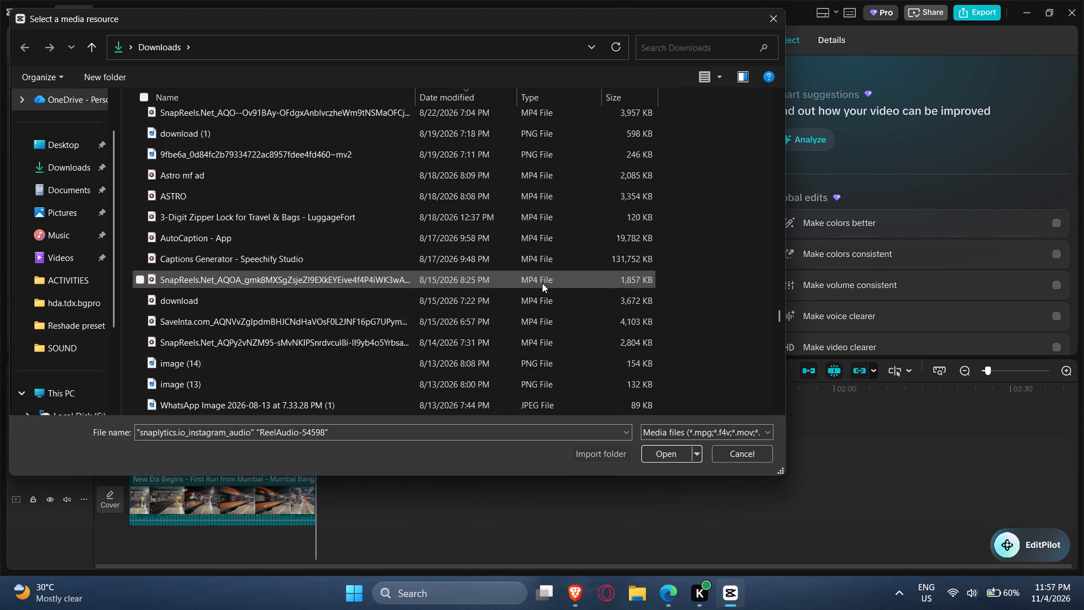
scroll(542, 283, down, 2)
scroll(578, 387, down, 11)
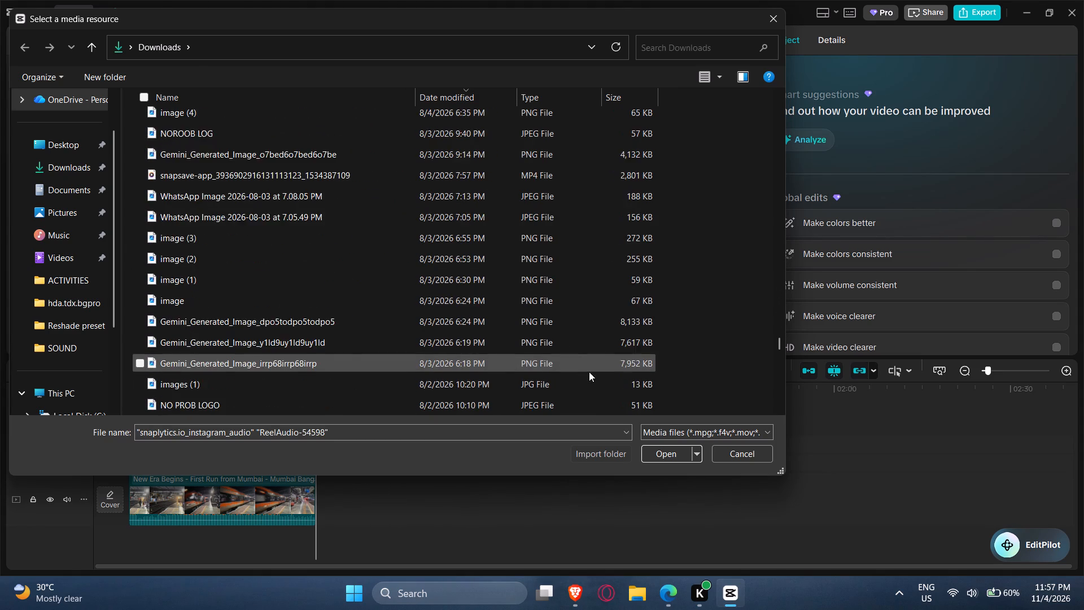
scroll(589, 372, down, 13)
click(667, 459)
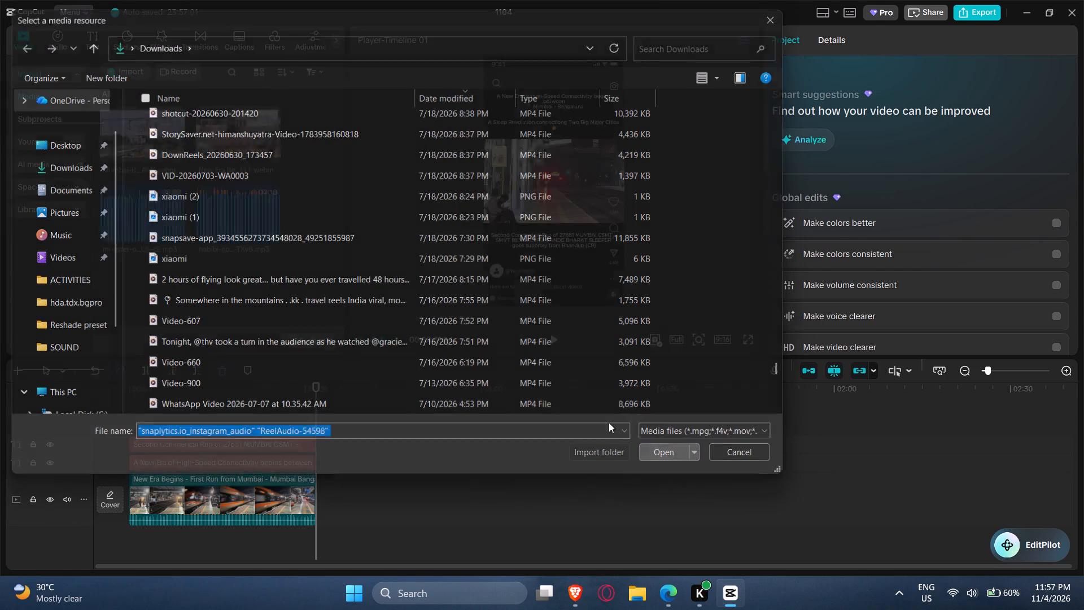
Preview the sound of the imported "ReelAudio-54598" and "snaplytics.io_instagram_audio" MP3 files in the project media.
click(155, 276)
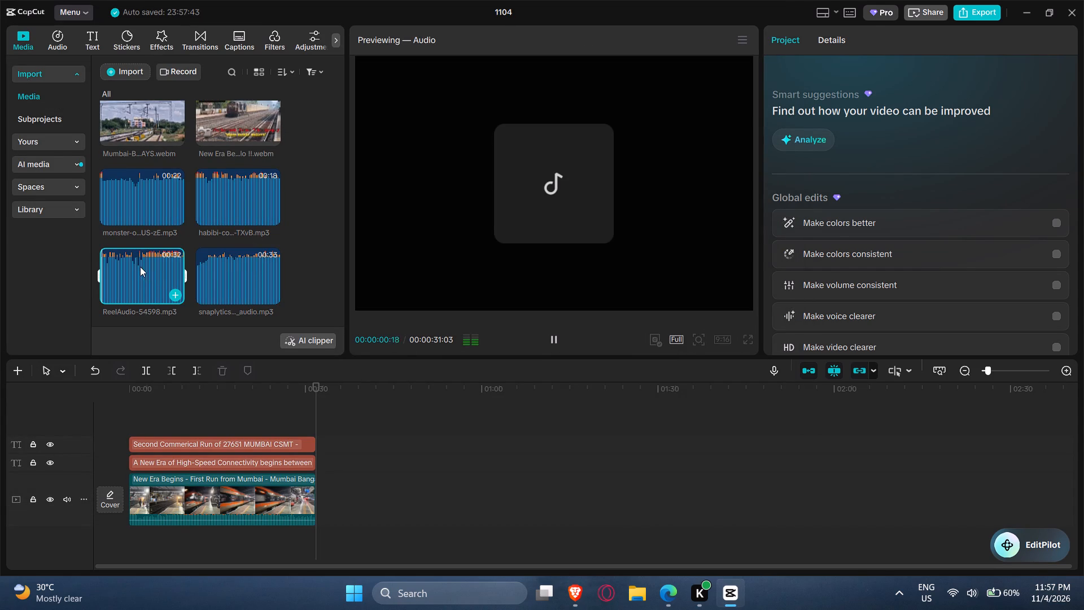
click(206, 268)
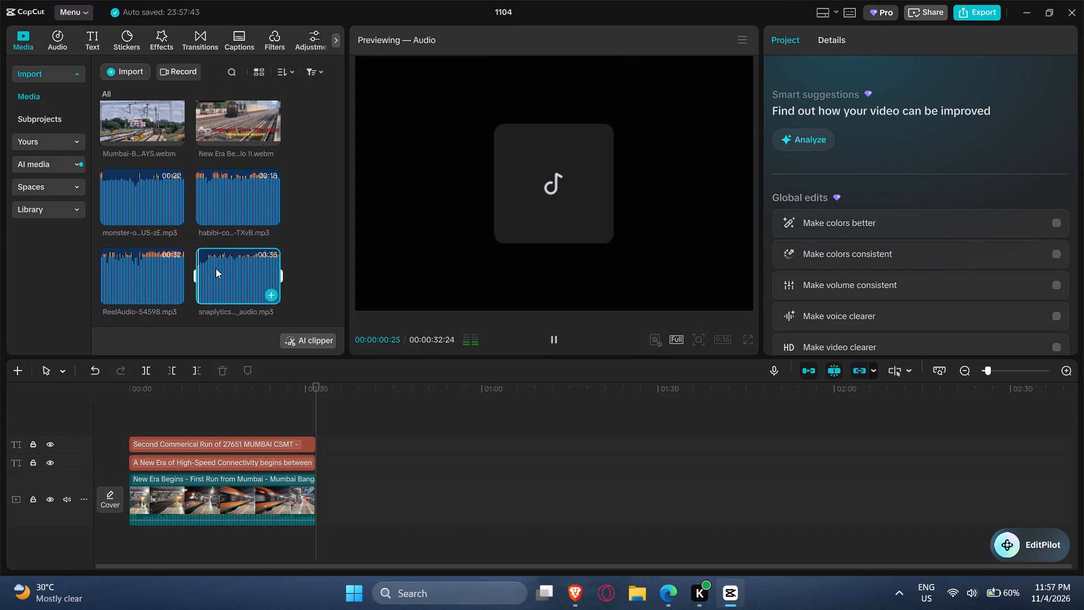
click(125, 264)
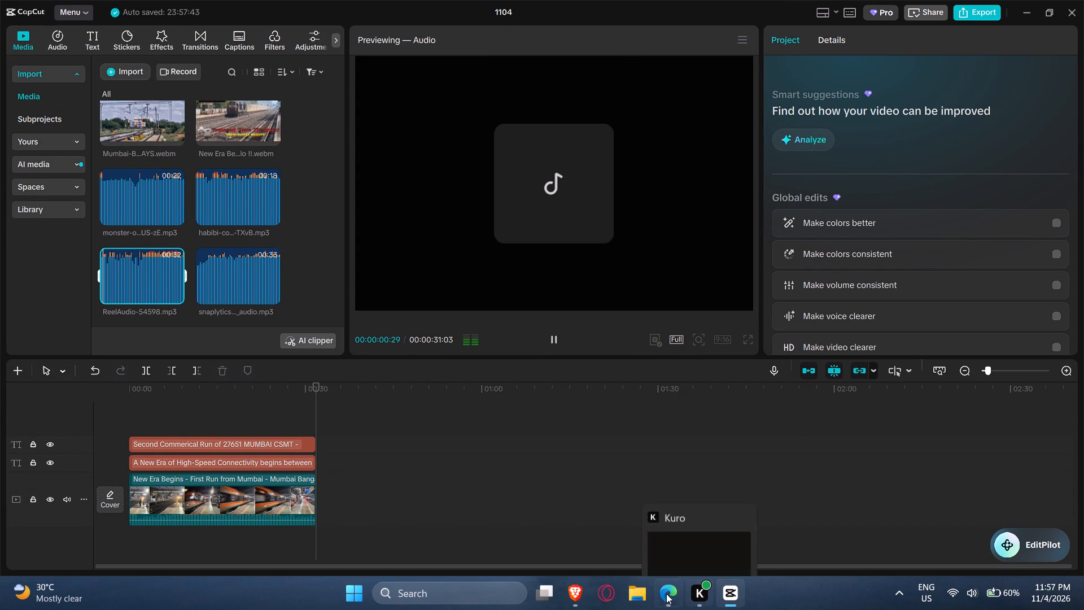
Switch to Microsoft Edge, go from the saved Instagram posts to the message inbox, and return to CapCut.
click(662, 591)
click(162, 266)
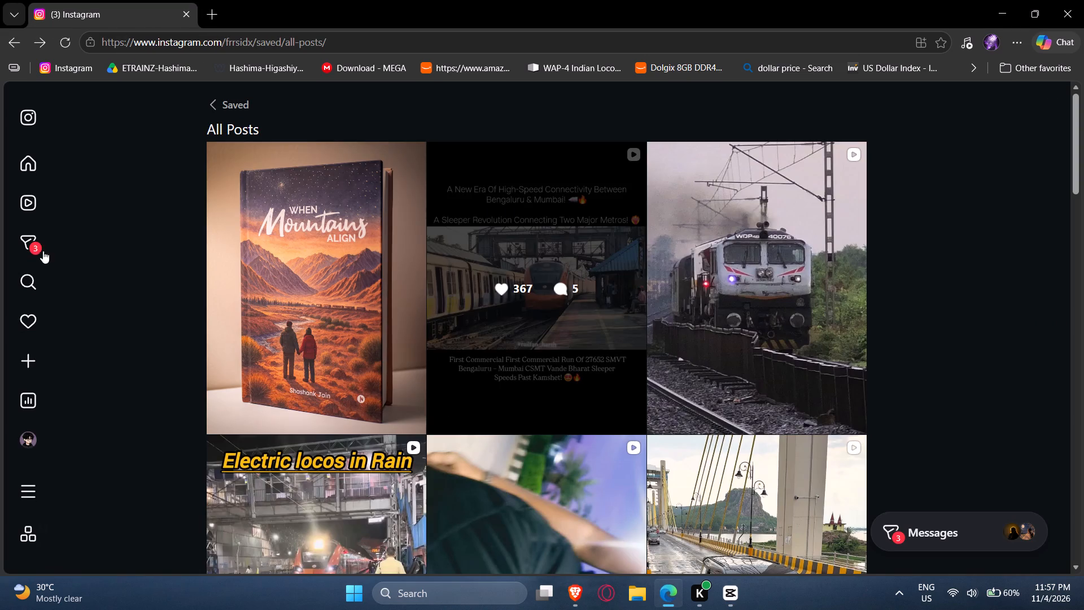
click(35, 248)
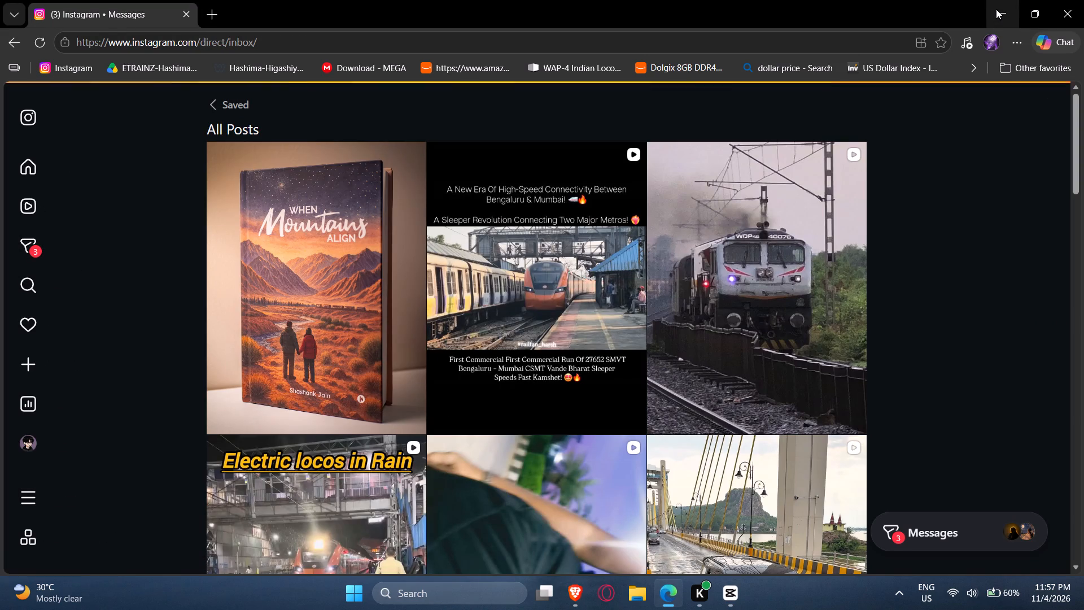
click(996, 9)
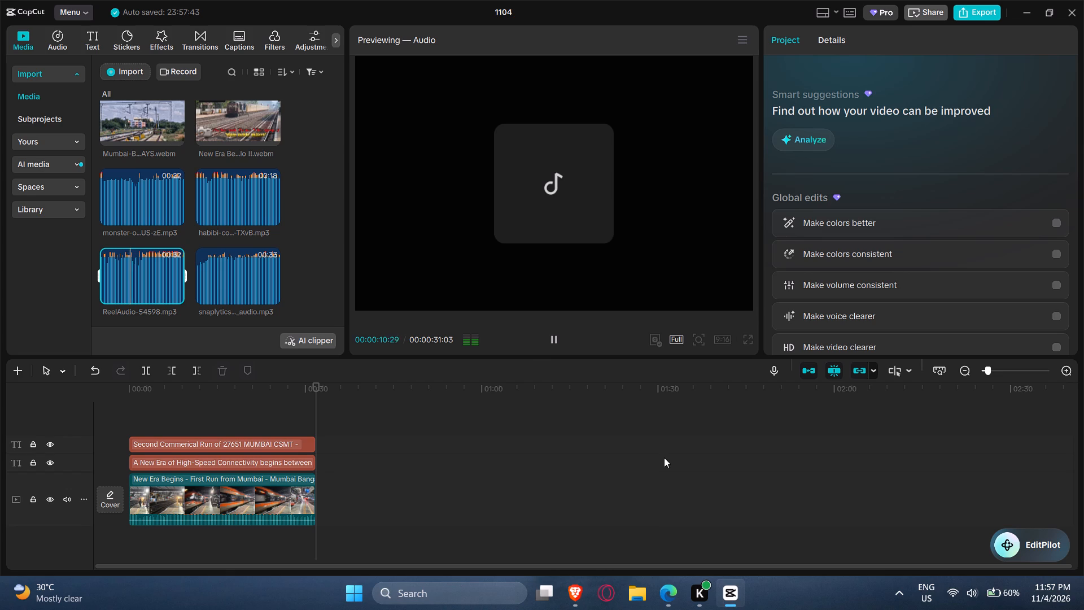
Place the "ReelAudio-54598" MP3 on an audio track beneath the train footage, near the start of the timeline.
drag(145, 281, 142, 536)
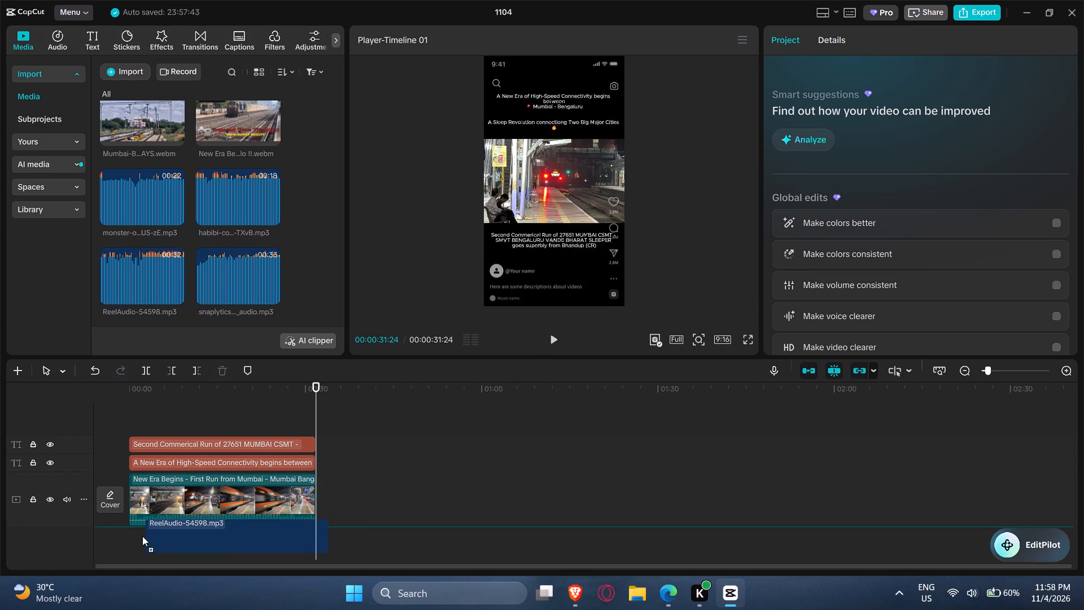
Add ReelAudio-54598.mp3 on an audio track below the train footage with its start aligned to 00:00.
drag(142, 536, 126, 542)
drag(181, 537, 161, 537)
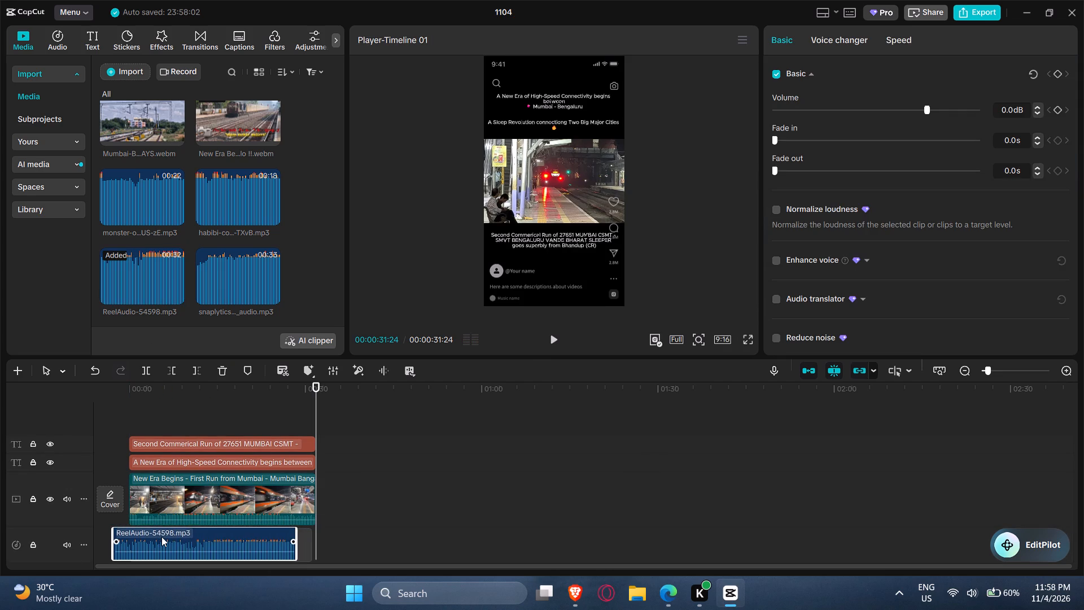
drag(161, 537, 176, 537)
Play the edit from the beginning to hear ReelAudio-54598.mp3 against the train footage.
drag(167, 387, 115, 378)
key(space)
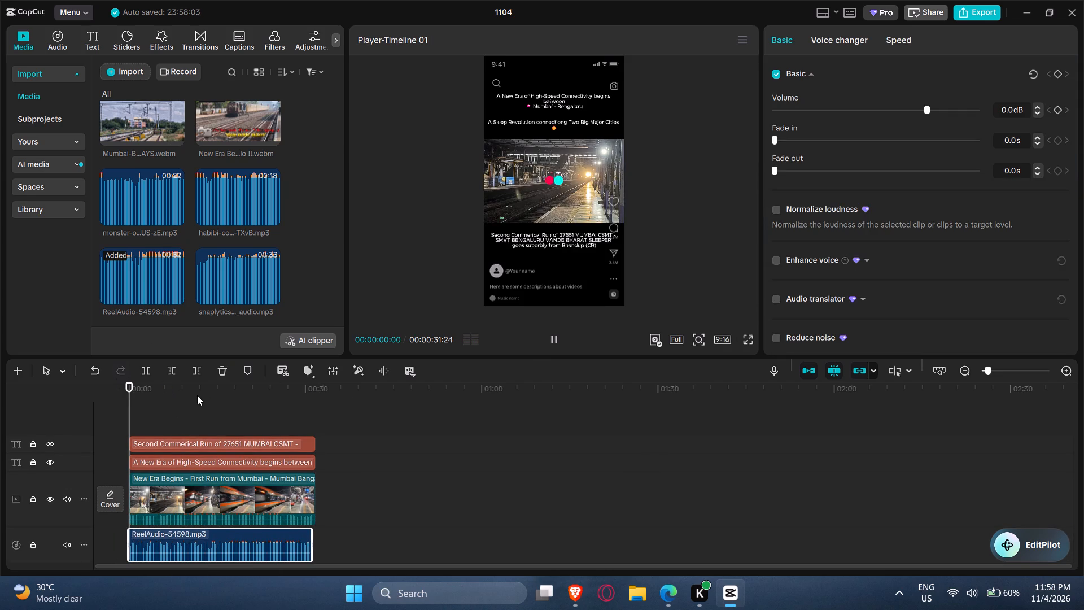
ctrl+scroll(202, 440, up, 9)
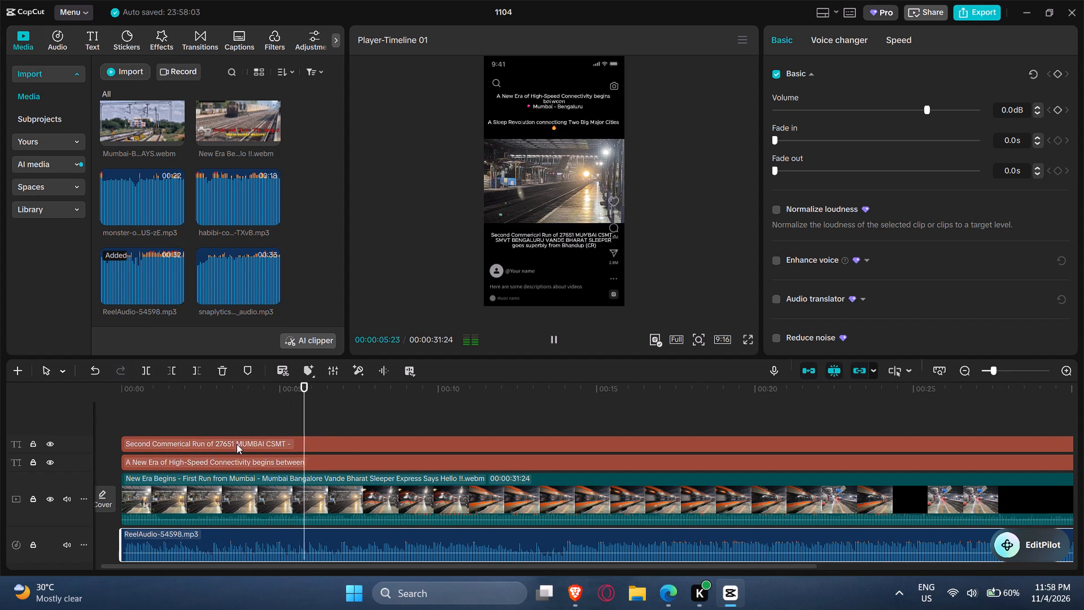
Return to the start of the edit, lower the ReelAudio-54598.mp3 clip's volume to -14.2 dB, and replay it.
drag(268, 391, 159, 394)
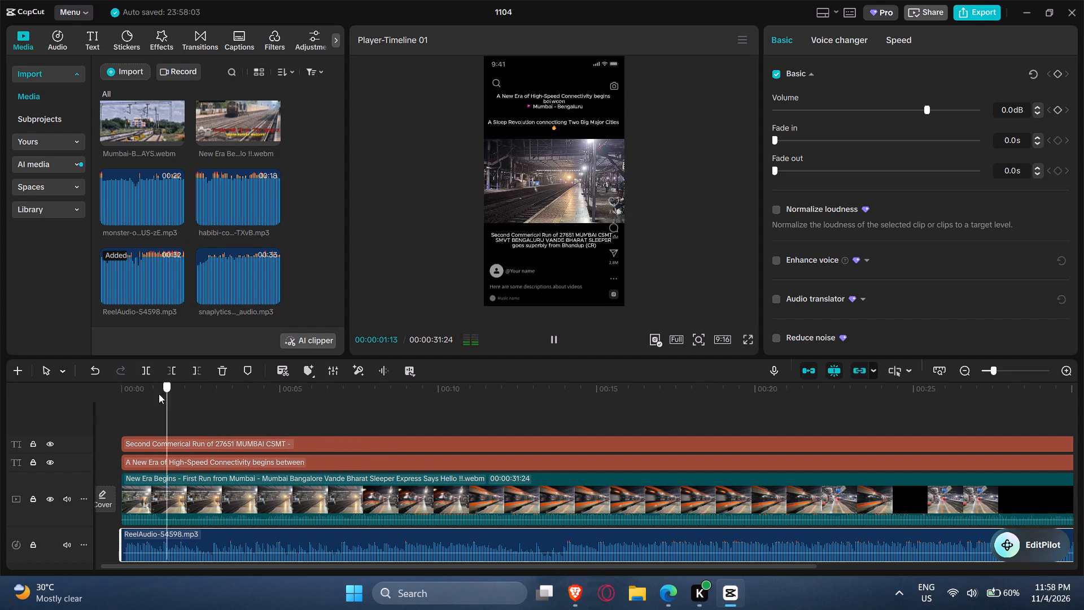
drag(159, 394, 90, 394)
drag(250, 554, 257, 556)
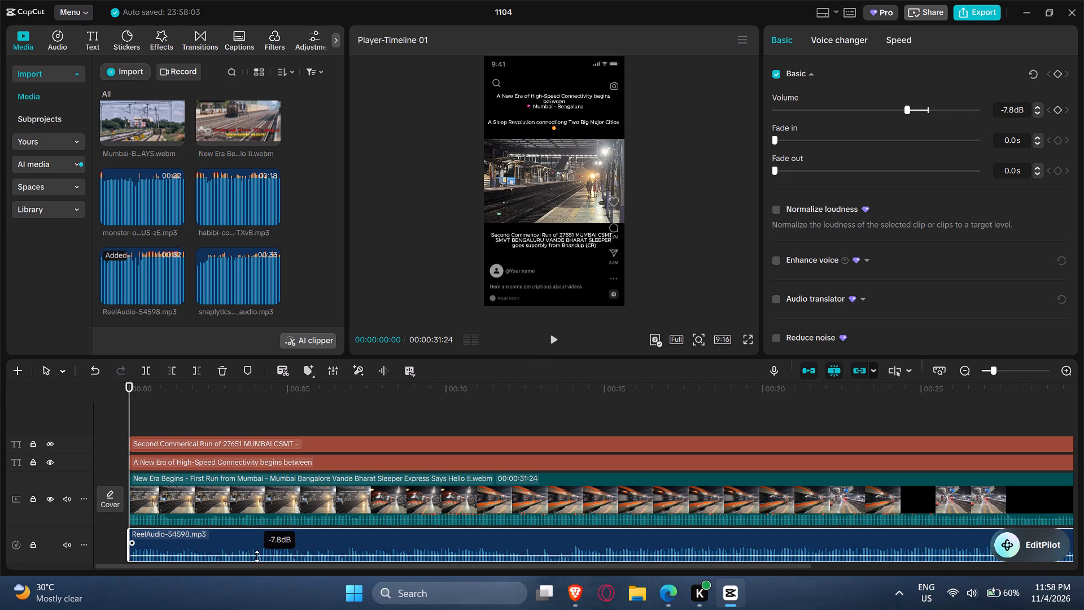
drag(257, 556, 259, 557)
key(space)
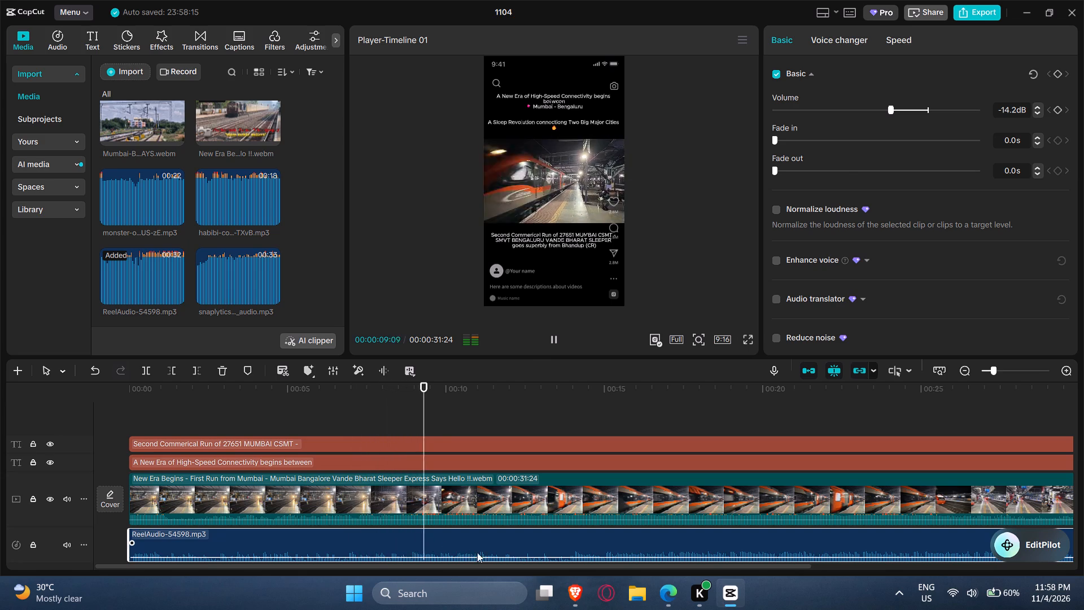
Raise the ReelAudio-54598.mp3 clip's volume to -8.4 dB and replay the edit from the beginning in full screen.
drag(893, 115, 903, 113)
drag(460, 384, 106, 386)
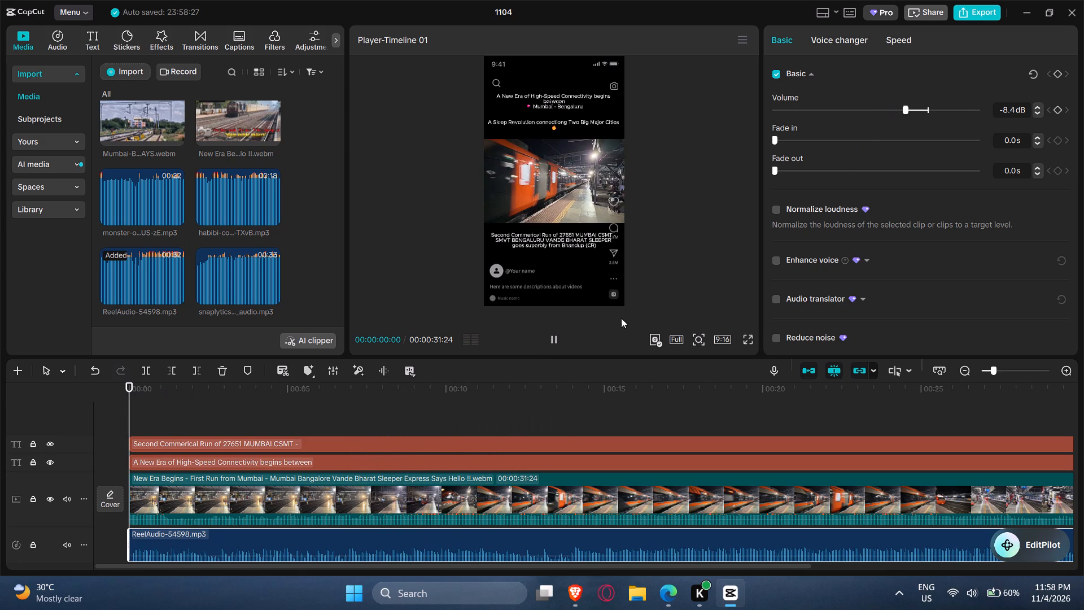
click(548, 338)
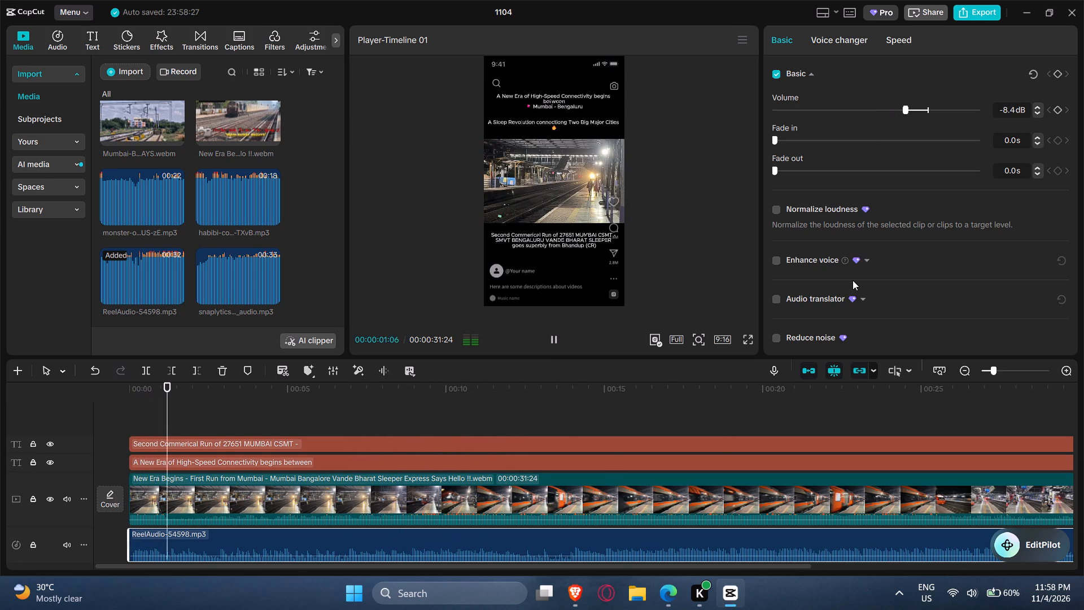
click(748, 338)
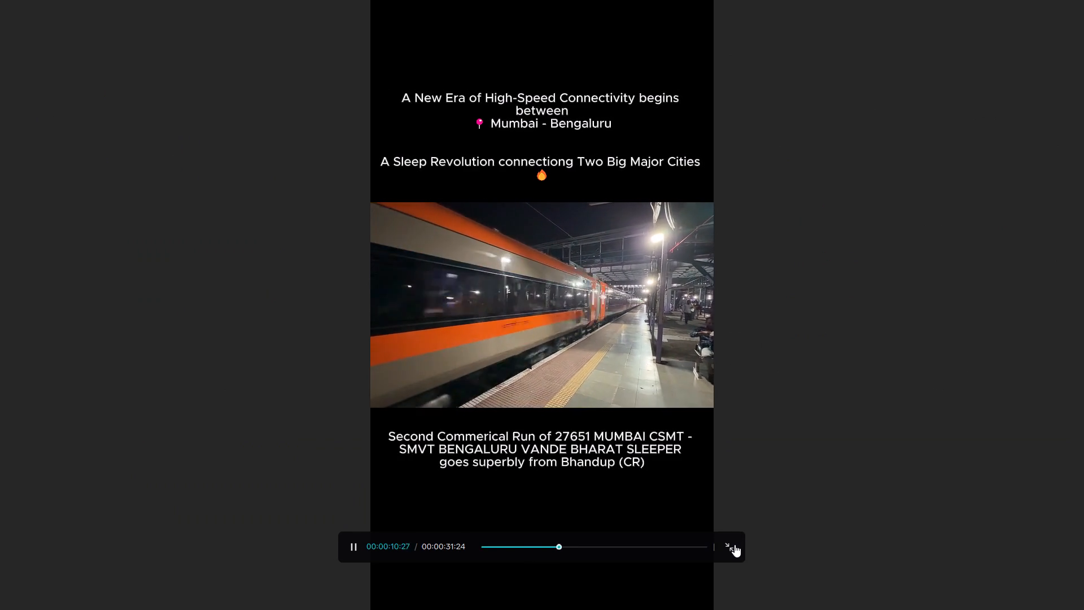
key(Escape)
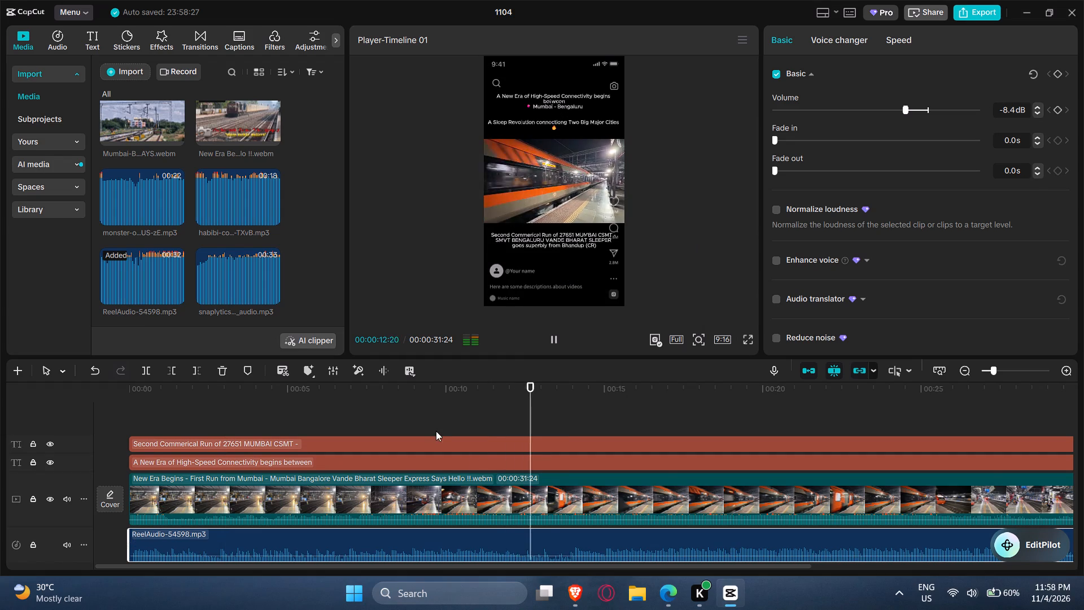
Split ReelAudio-54598.mp3 at 00:00:09:00, as the train arrives, and lower the second segment's volume to -11.9 dB.
drag(352, 386, 358, 387)
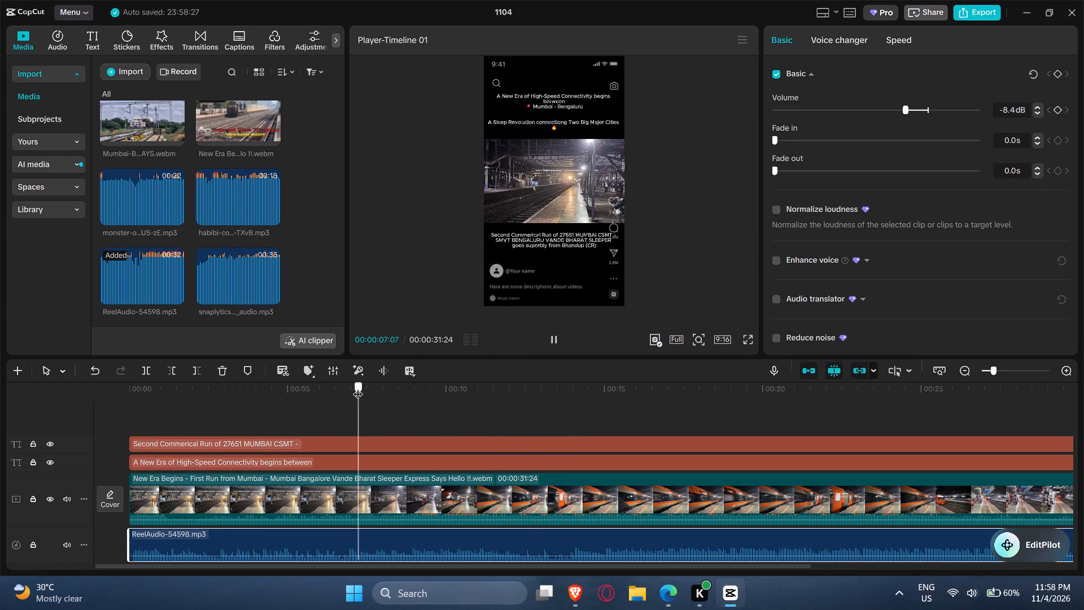
drag(358, 387, 414, 391)
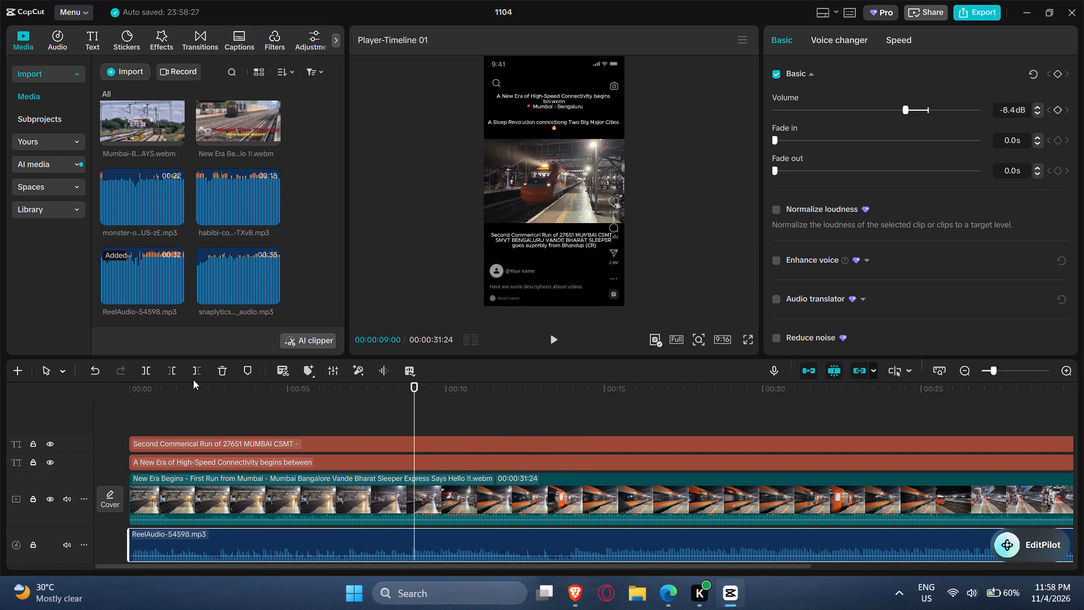
click(147, 369)
click(491, 544)
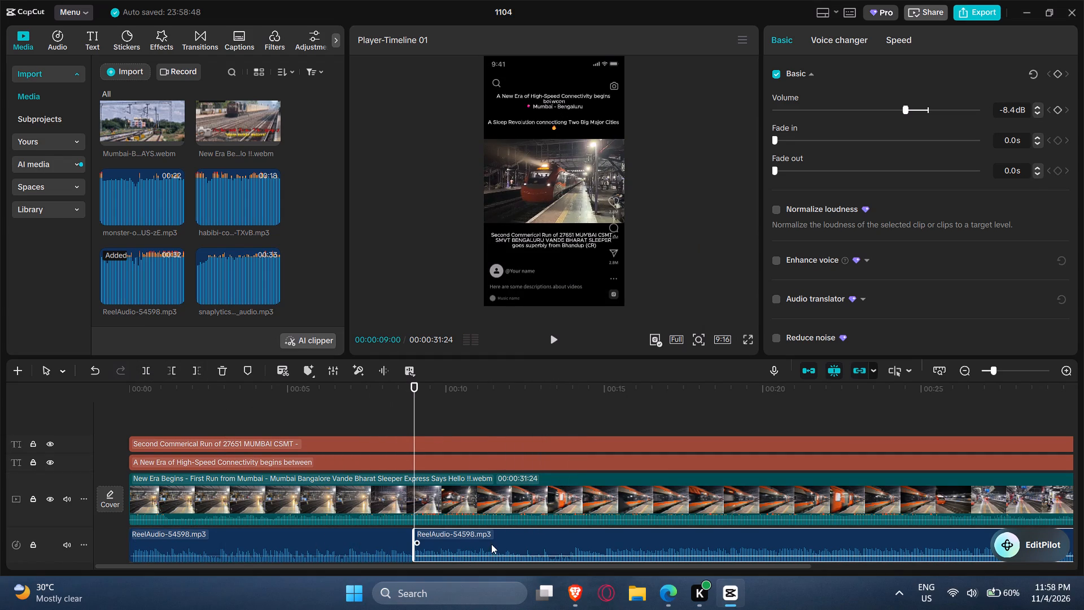
click(895, 106)
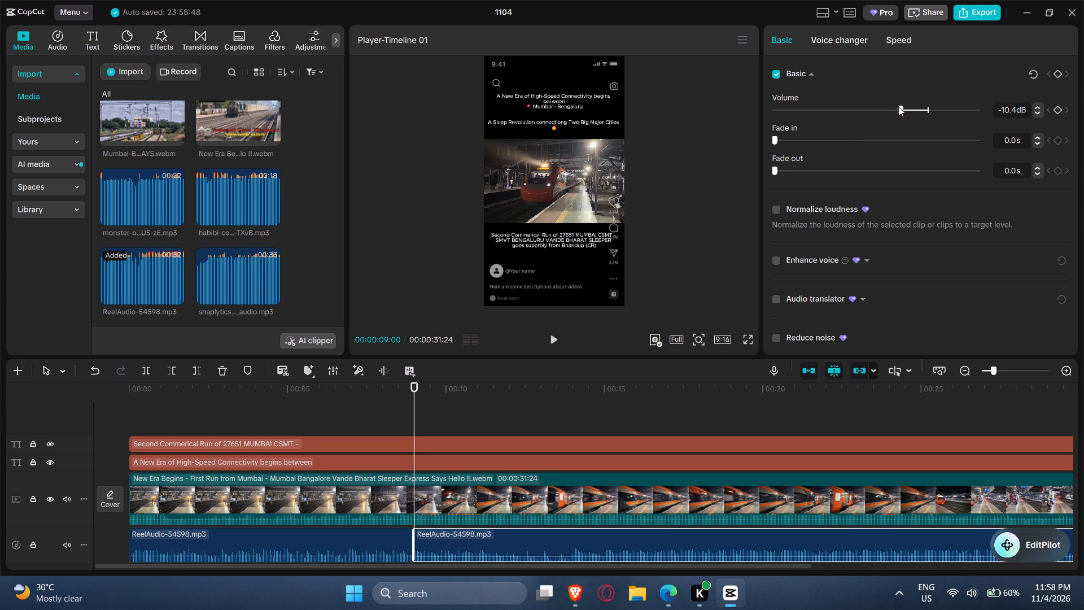
Play the edit in full screen from the 00:00:09:00 split to hear the second audio segment against the train footage.
click(565, 334)
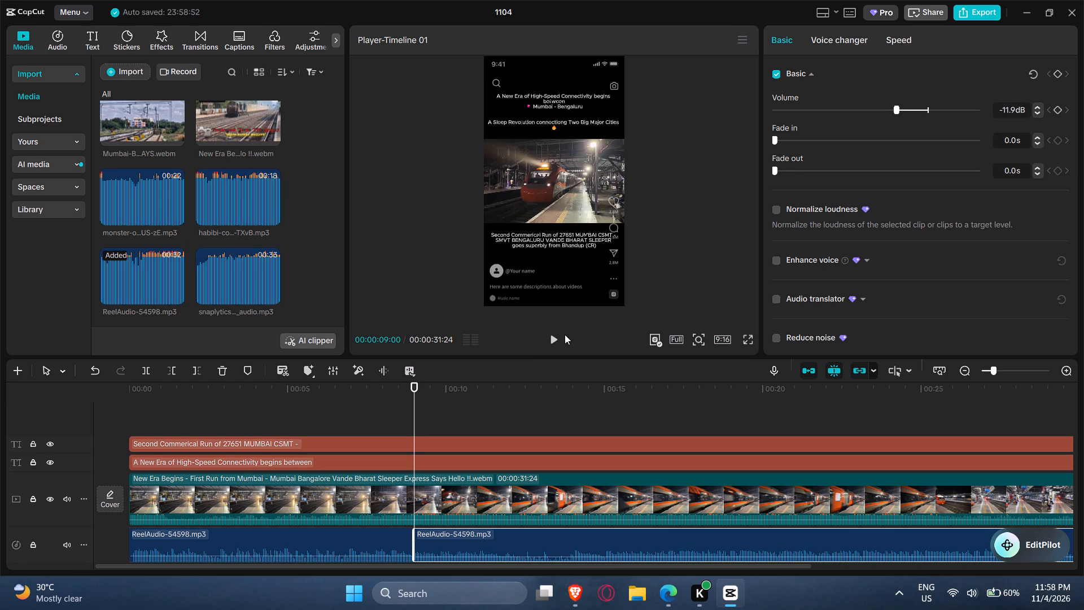
click(557, 337)
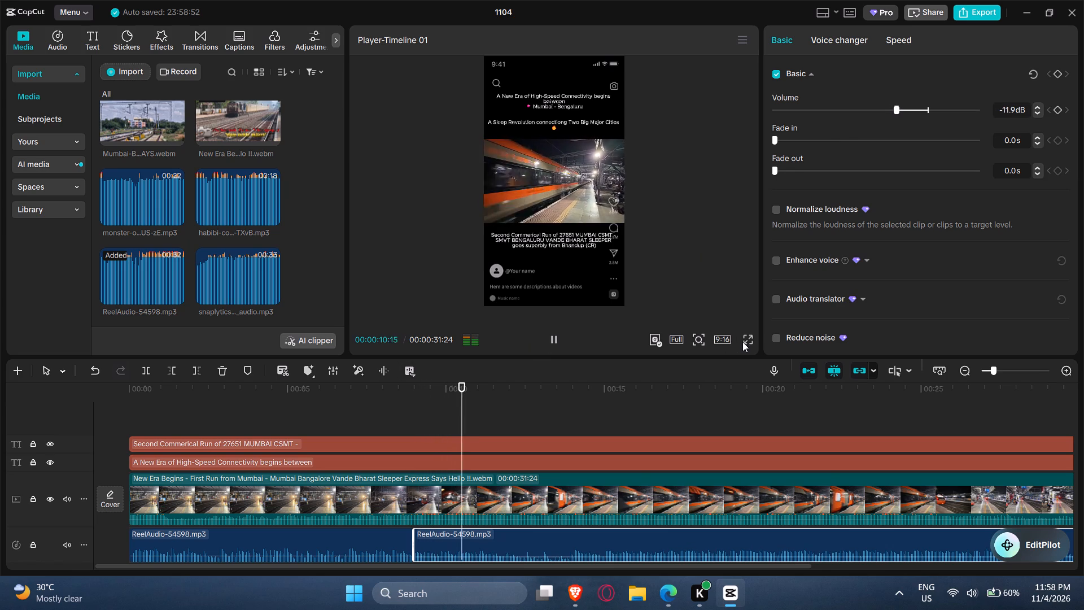
click(745, 342)
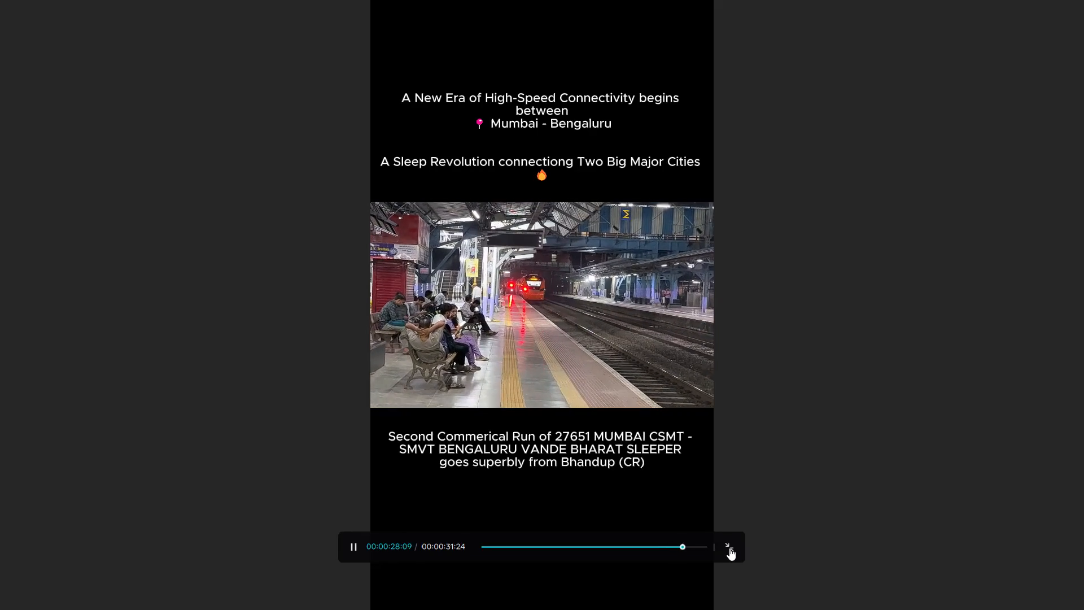
key(Escape)
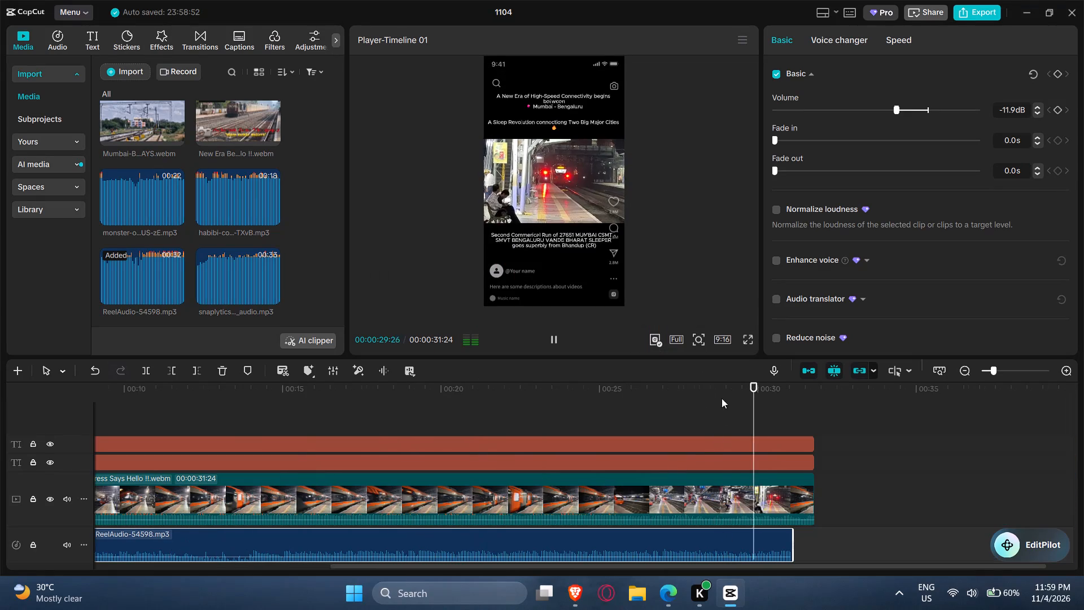
Split the second ReelAudio-54598.mp3 segment at 00:00:25:28 and raise the volume of the final segment to -7.3 dB.
drag(721, 395, 392, 390)
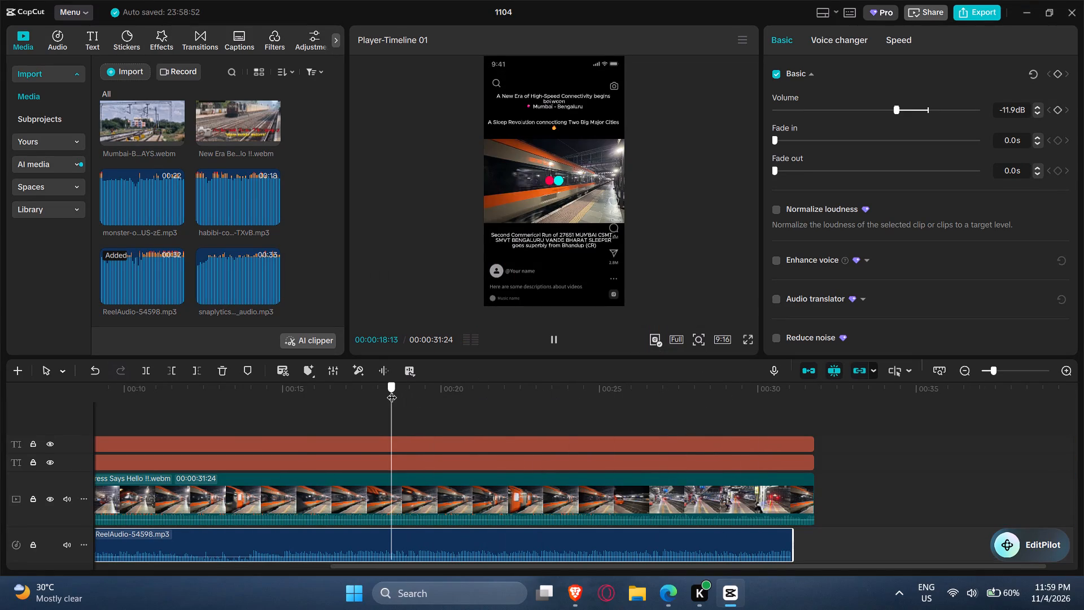
drag(392, 390, 500, 400)
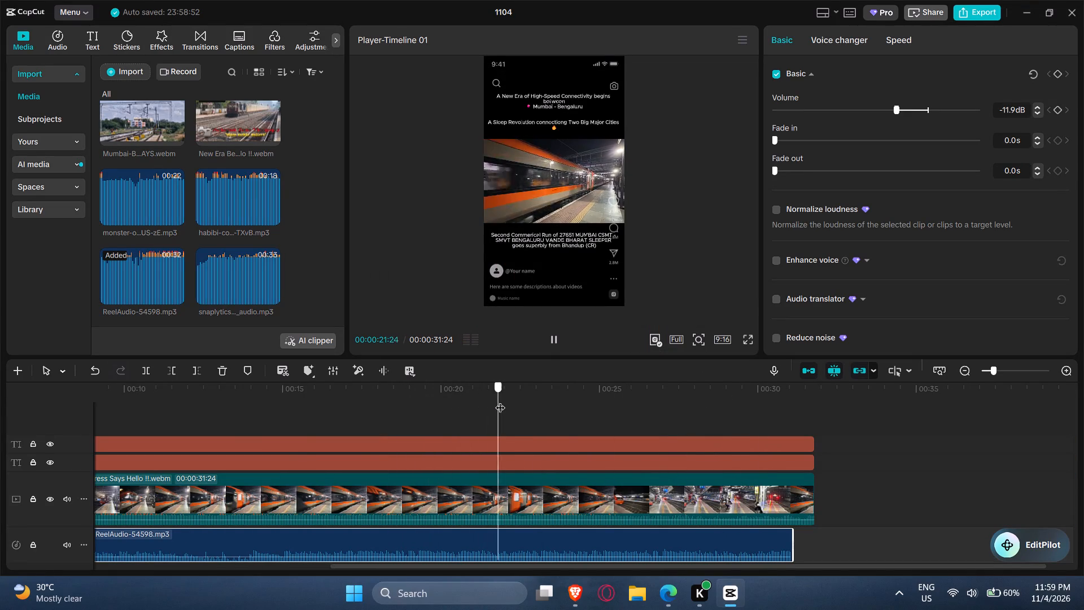
drag(500, 400, 629, 400)
click(182, 368)
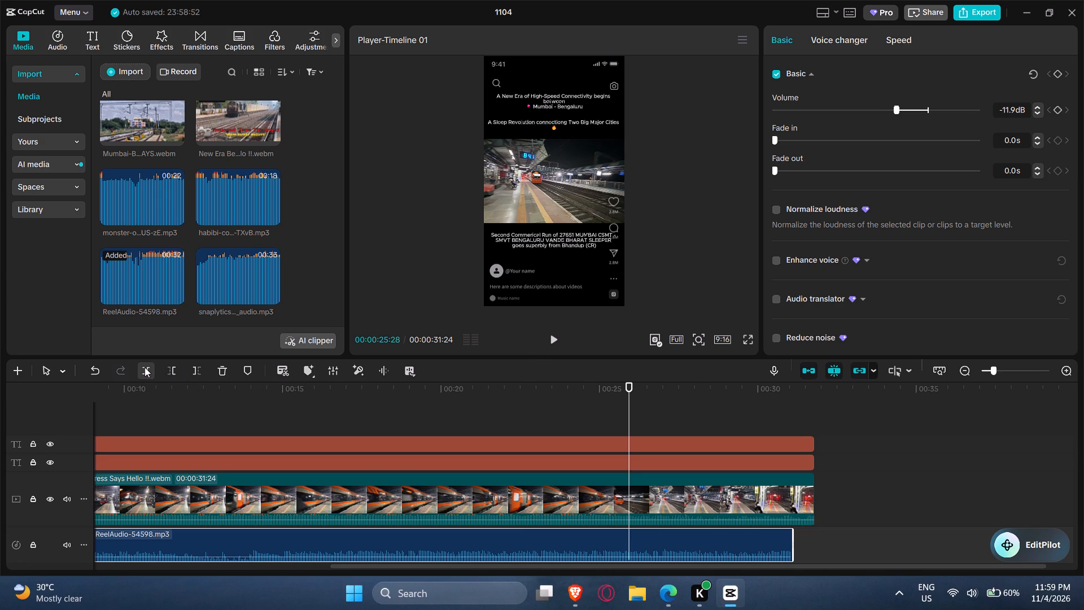
key(ctrl+z)
key(ctrl+y)
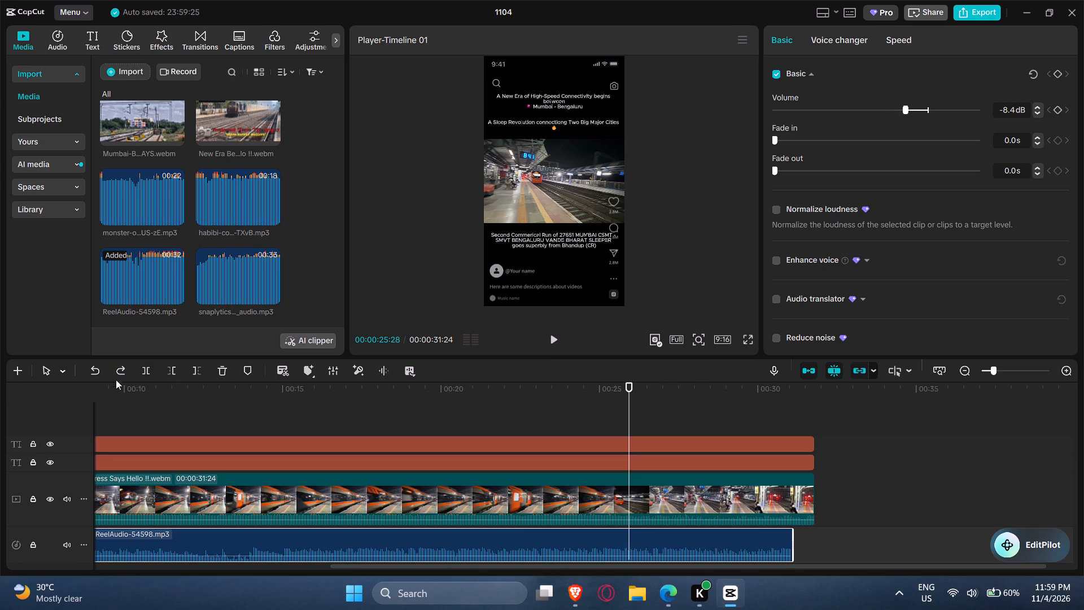
click(120, 369)
click(147, 369)
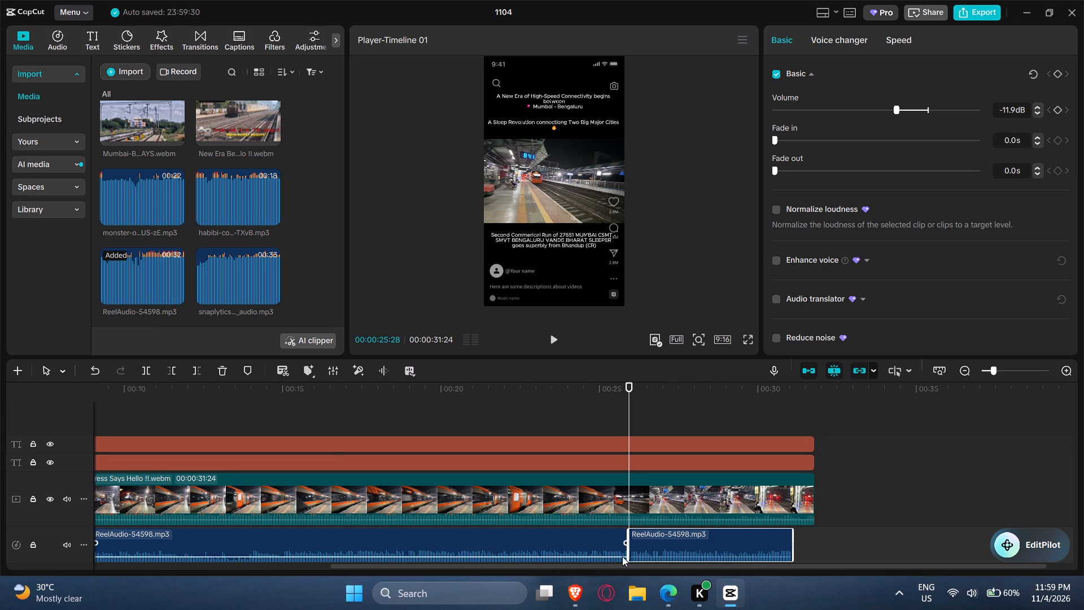
click(667, 557)
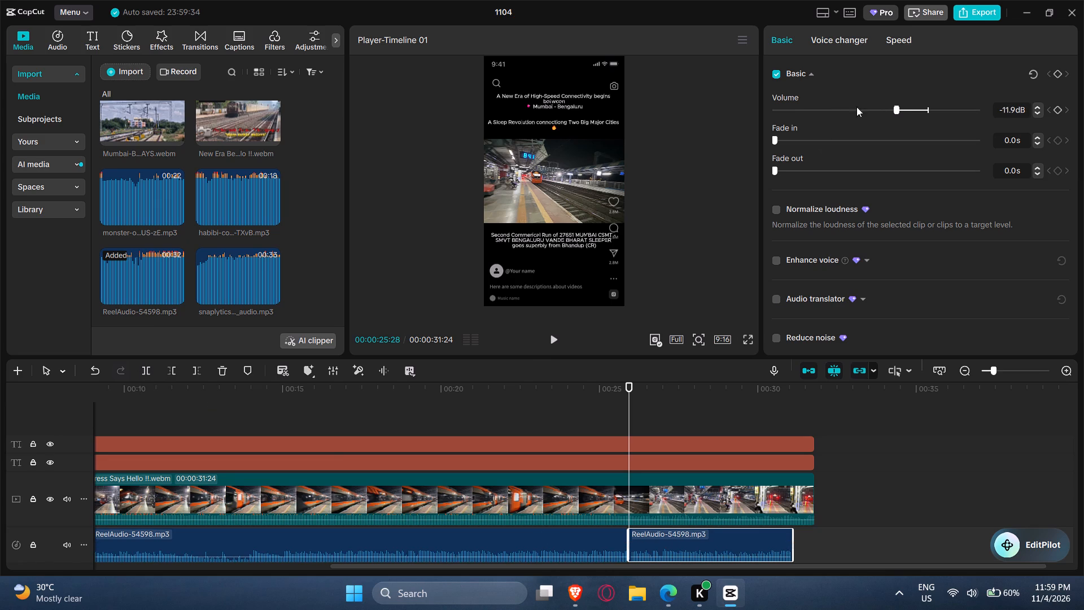
drag(898, 104, 906, 105)
Play the edit from about 00:00:23:08 to hear the audio change into the final segment.
click(544, 400)
click(557, 326)
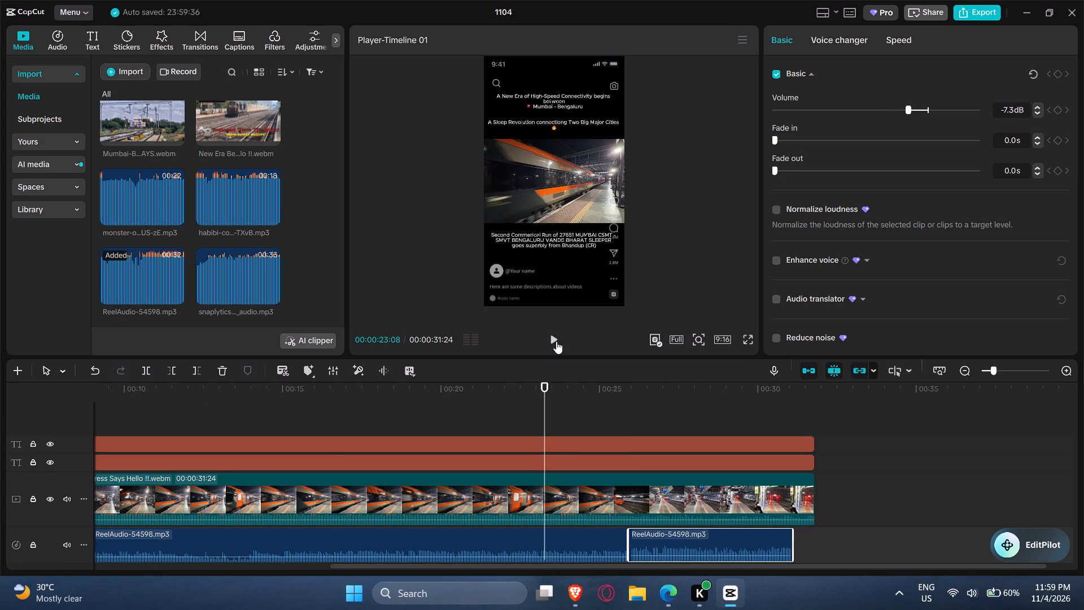
click(555, 342)
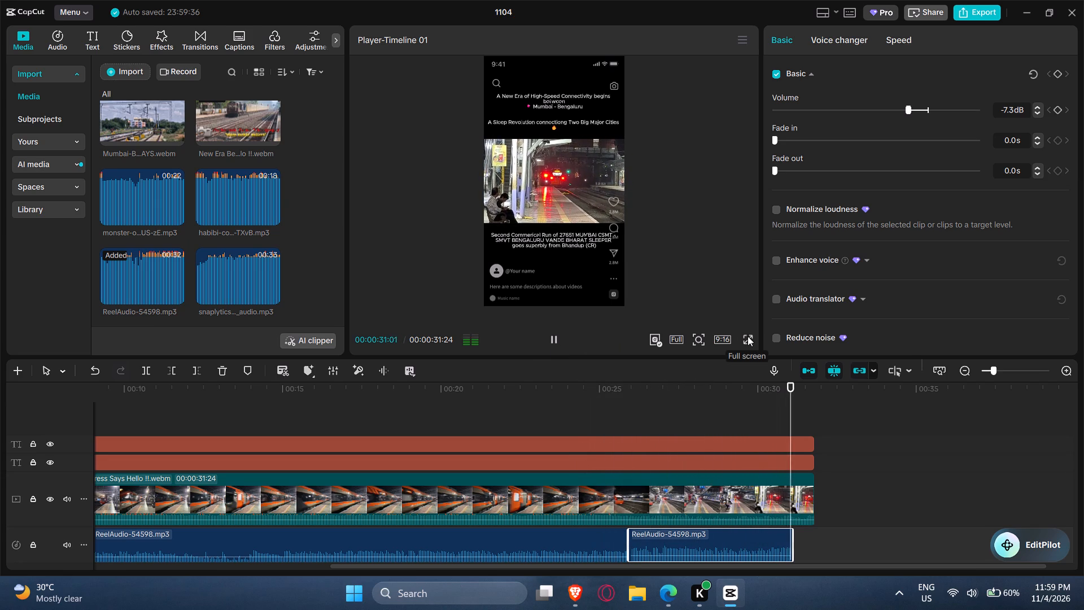
Trim the end of the train footage to a duration of 00:00:31:03 so it matches the end of the audio.
click(794, 504)
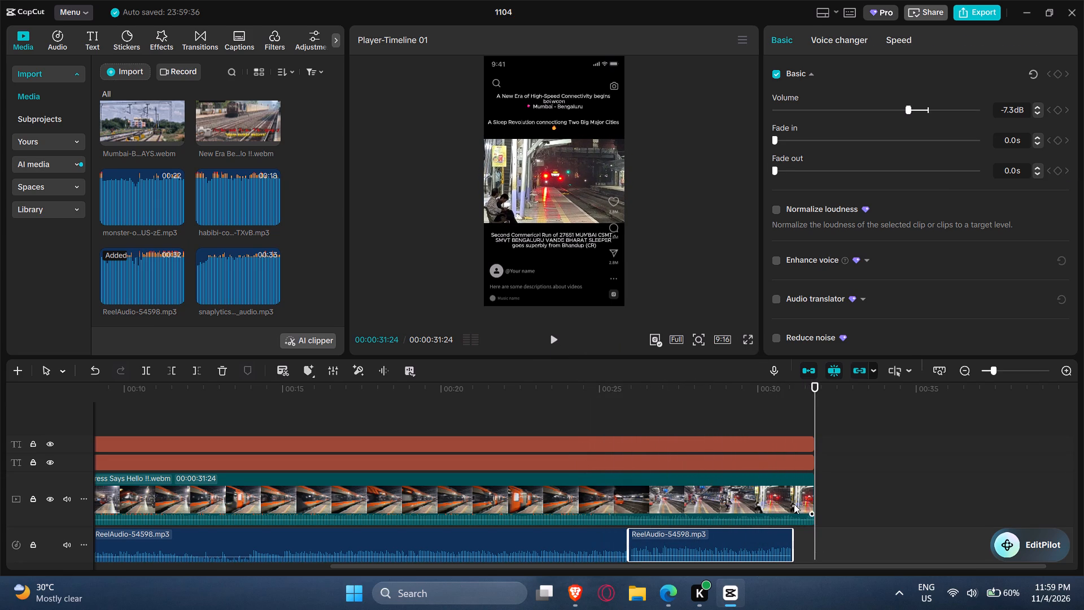
drag(817, 495, 793, 496)
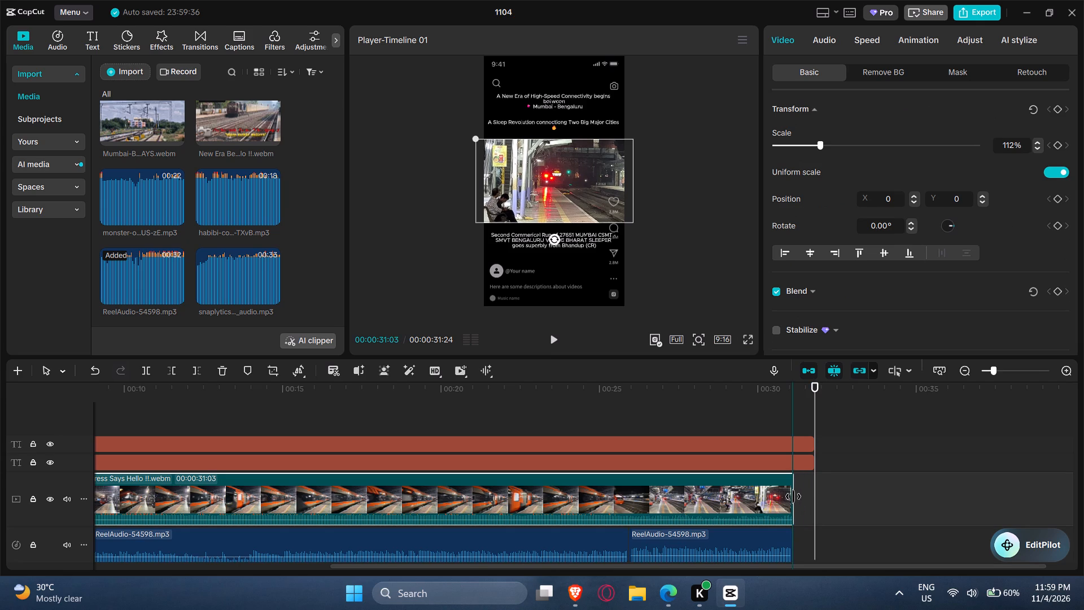
drag(793, 496, 792, 496)
Play the whole trimmed edit from the beginning to review the captions, footage and audio balance.
click(698, 391)
click(560, 340)
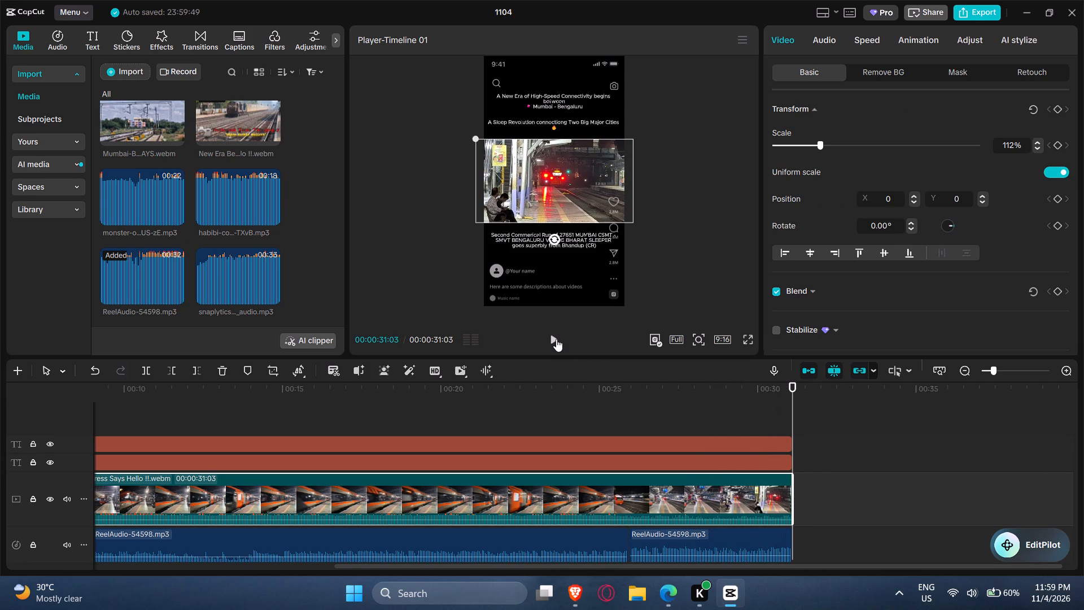
click(556, 339)
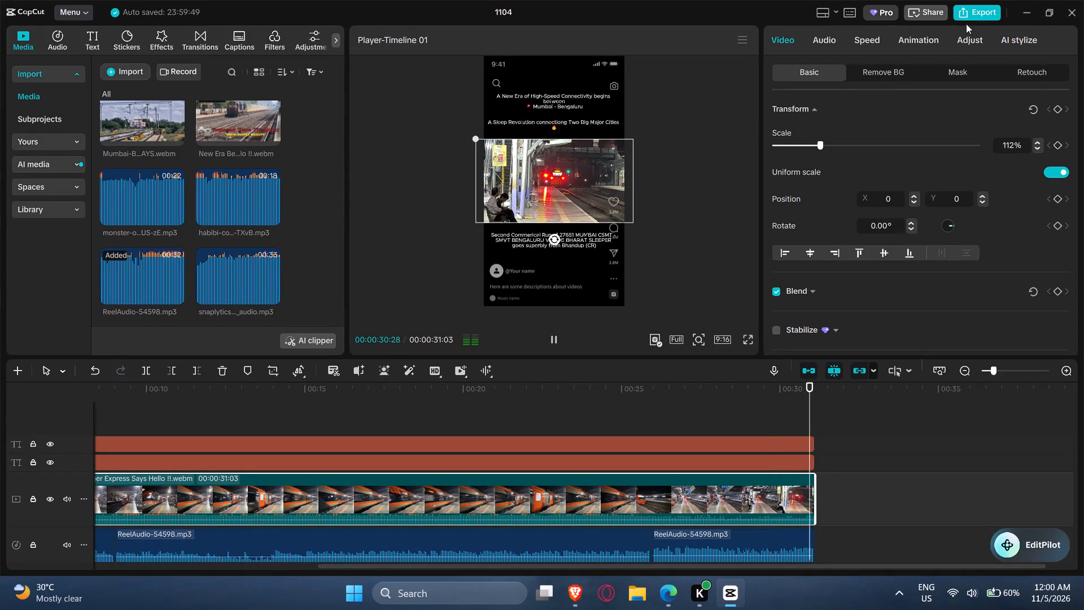
Export the video as 1104 with the frame rate set to 60fps, and dismiss the sharing options without sharing.
click(963, 14)
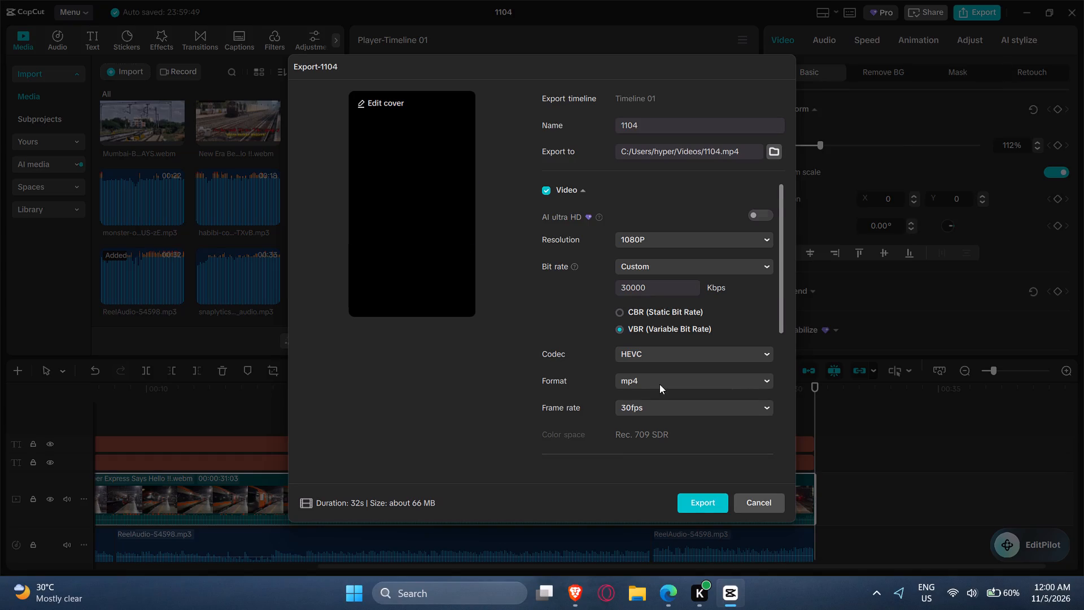
click(614, 403)
click(646, 409)
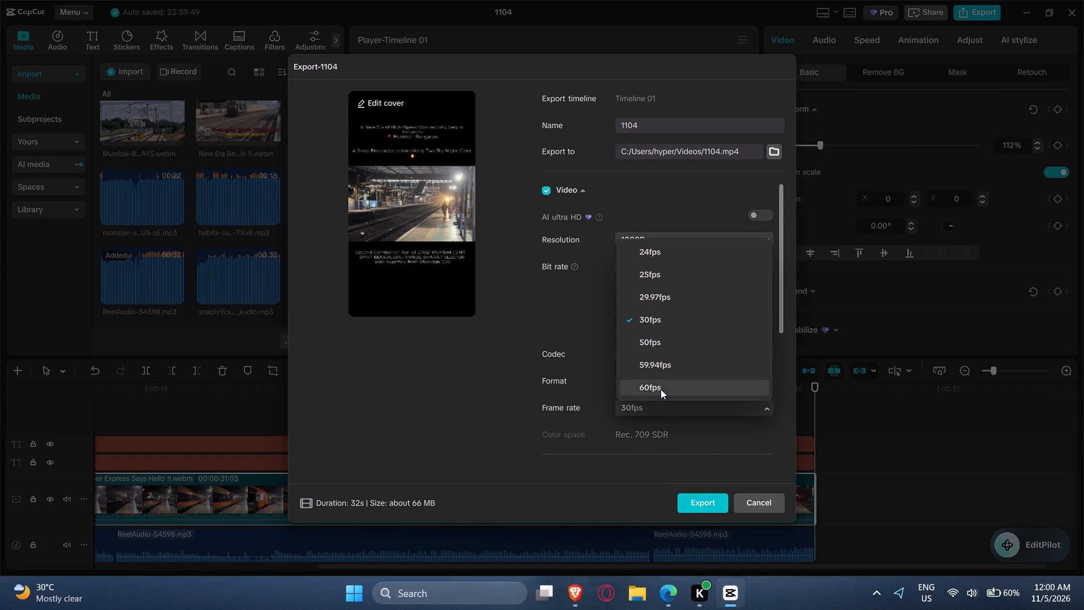
click(661, 389)
click(701, 506)
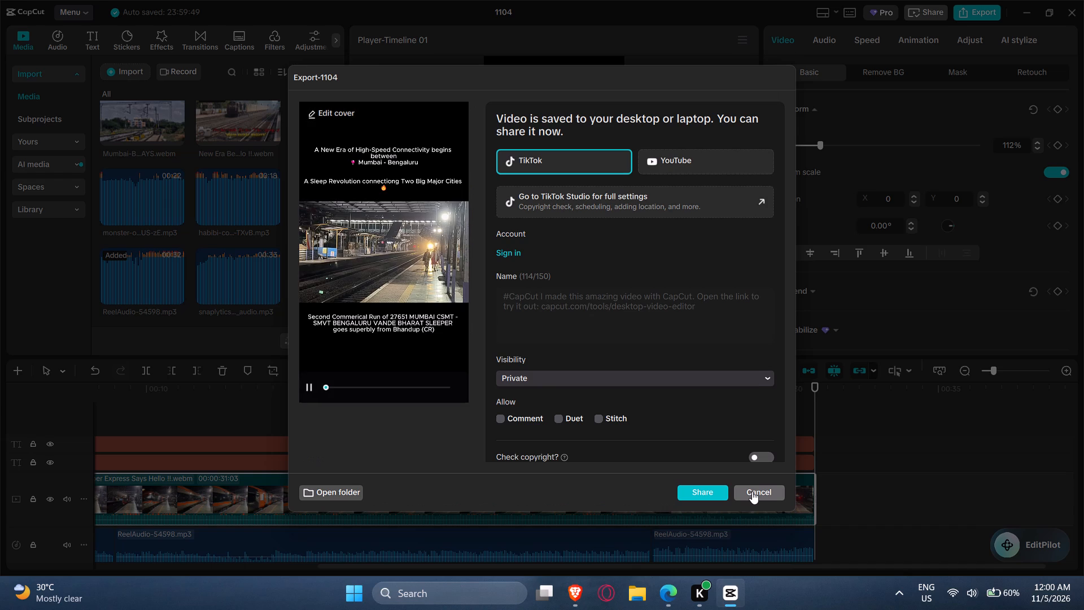
click(752, 491)
Close the editor window for project 1104.
click(1074, 6)
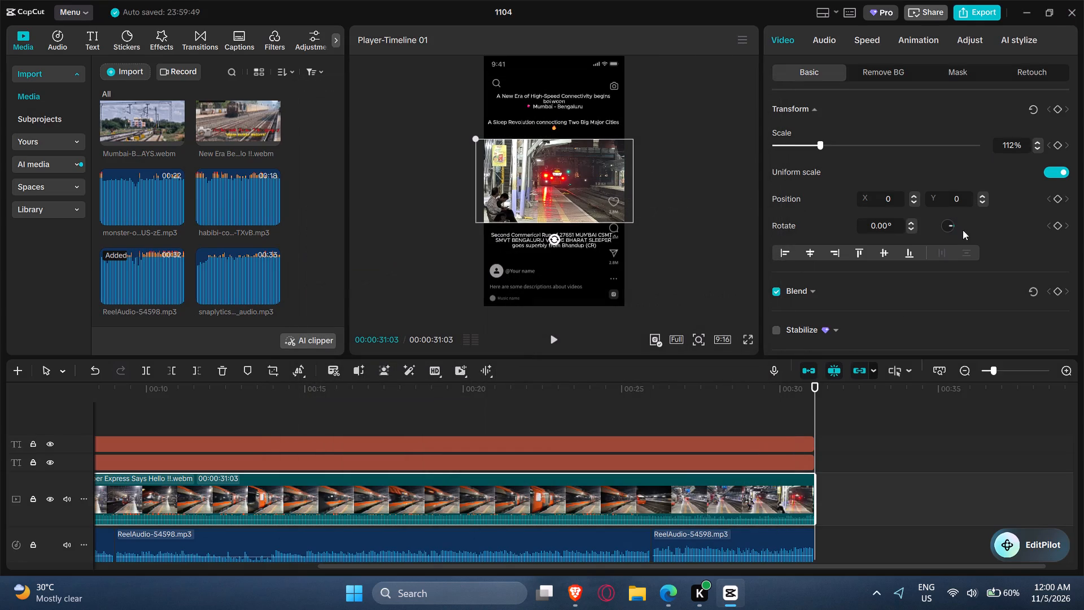